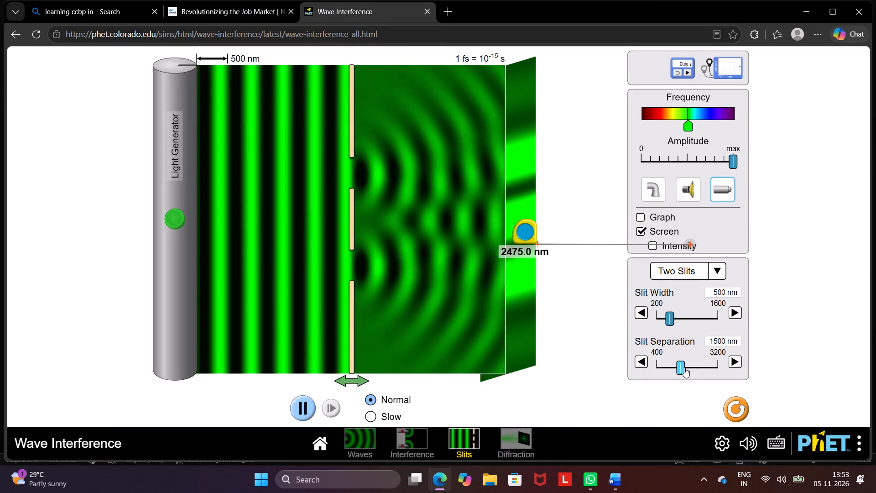
# Vary the slit separation between the 3200 nm maximum and 1250 nm, finishing at 3000 nm.
pyautogui.moveTo(684, 368); pyautogui.dragTo(737, 365)
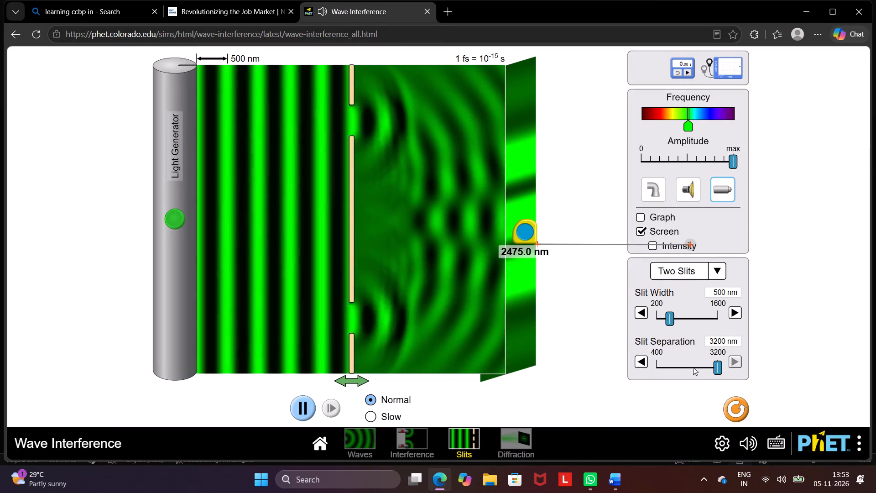
pyautogui.moveTo(718, 369); pyautogui.dragTo(695, 367)
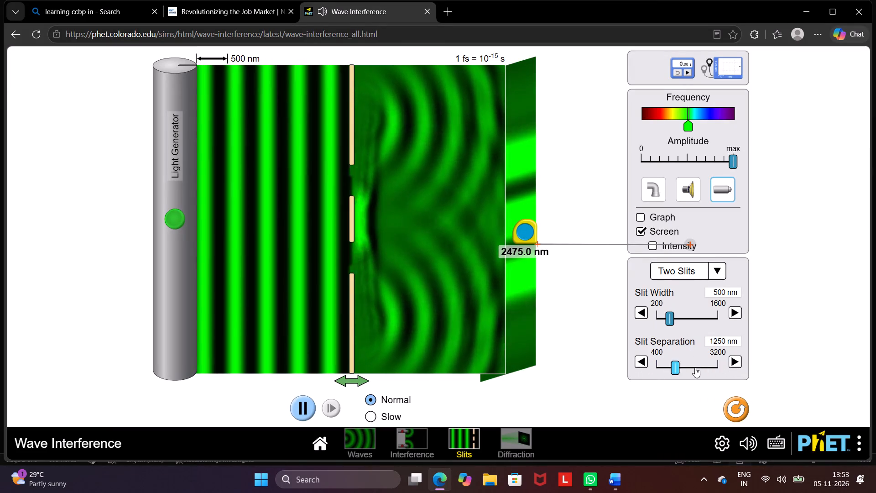
pyautogui.moveTo(695, 367); pyautogui.dragTo(690, 366)
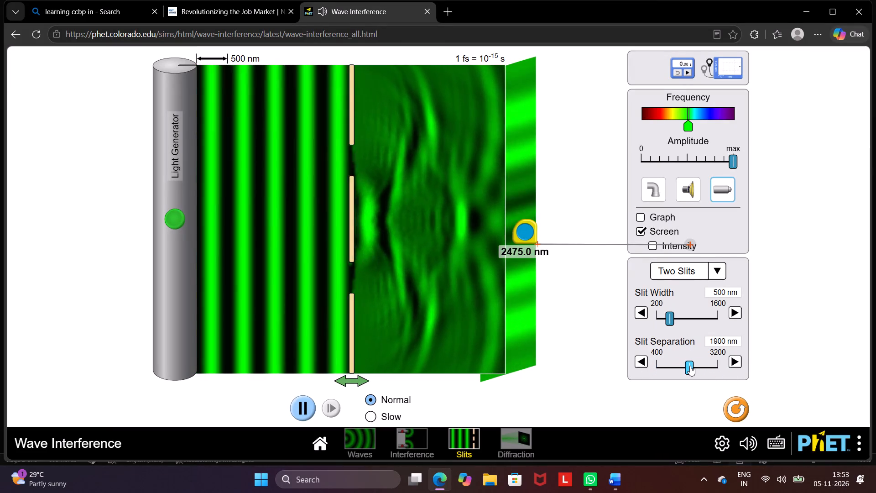
pyautogui.moveTo(690, 366); pyautogui.dragTo(707, 306)
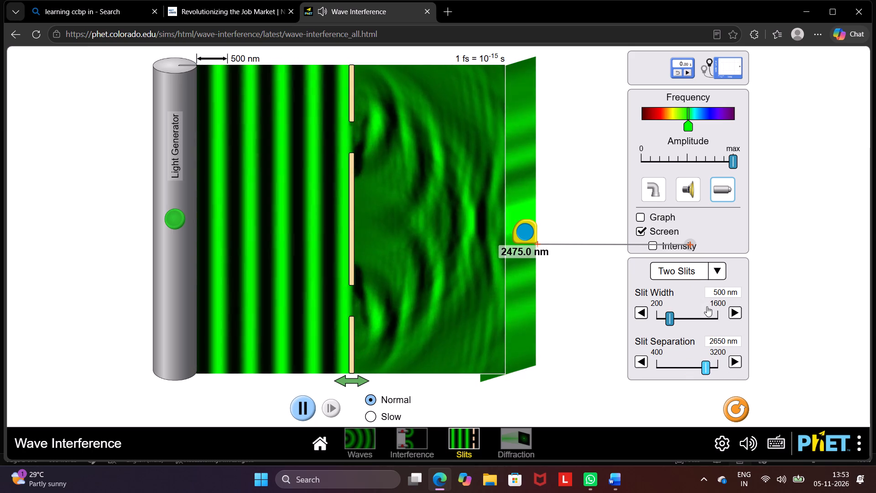
pyautogui.moveTo(707, 306); pyautogui.dragTo(714, 313)
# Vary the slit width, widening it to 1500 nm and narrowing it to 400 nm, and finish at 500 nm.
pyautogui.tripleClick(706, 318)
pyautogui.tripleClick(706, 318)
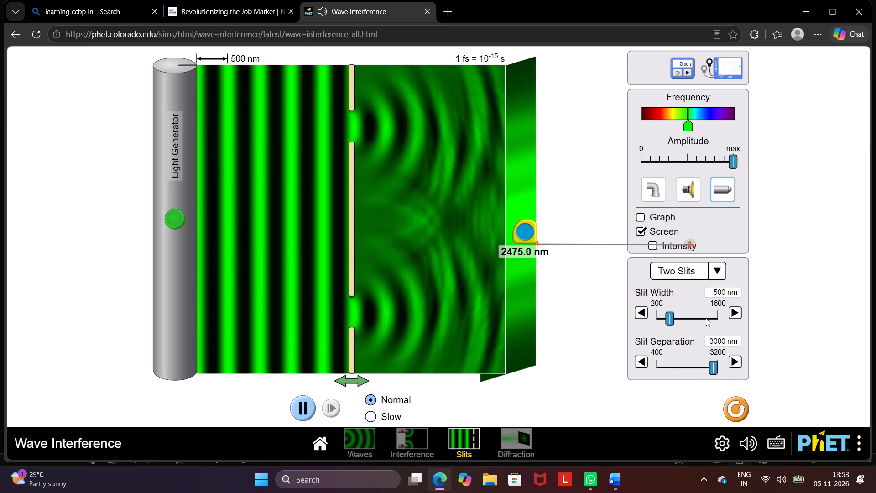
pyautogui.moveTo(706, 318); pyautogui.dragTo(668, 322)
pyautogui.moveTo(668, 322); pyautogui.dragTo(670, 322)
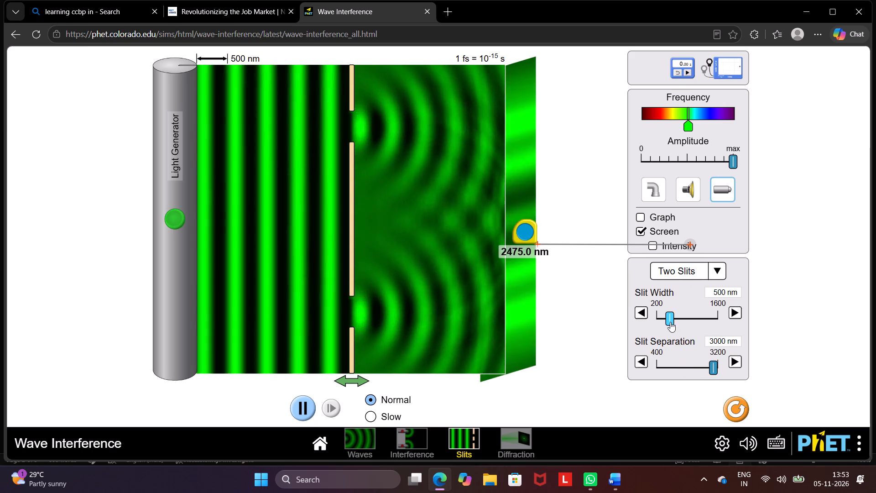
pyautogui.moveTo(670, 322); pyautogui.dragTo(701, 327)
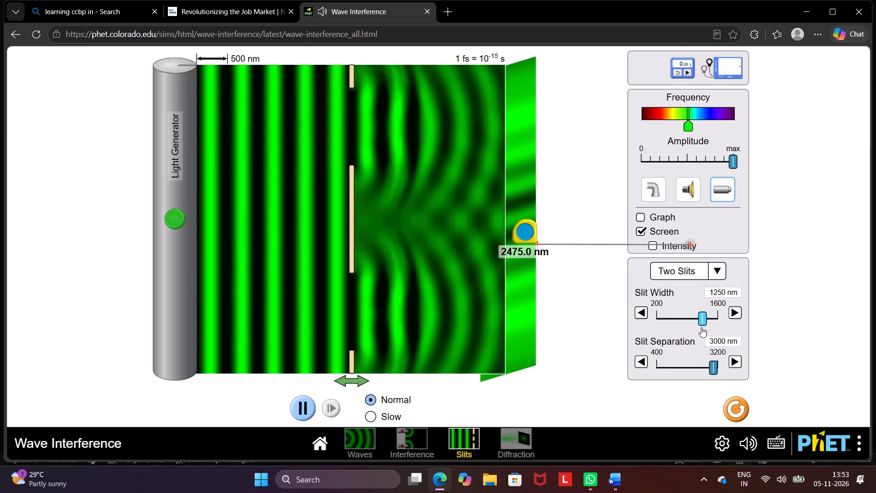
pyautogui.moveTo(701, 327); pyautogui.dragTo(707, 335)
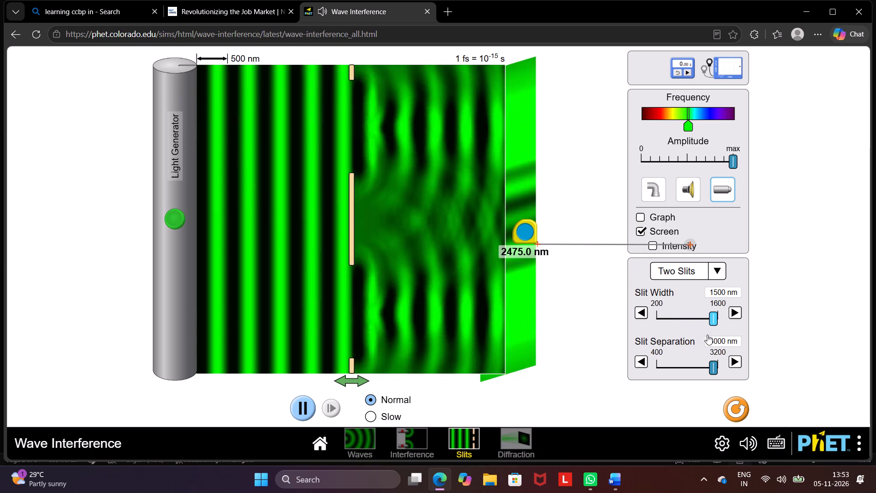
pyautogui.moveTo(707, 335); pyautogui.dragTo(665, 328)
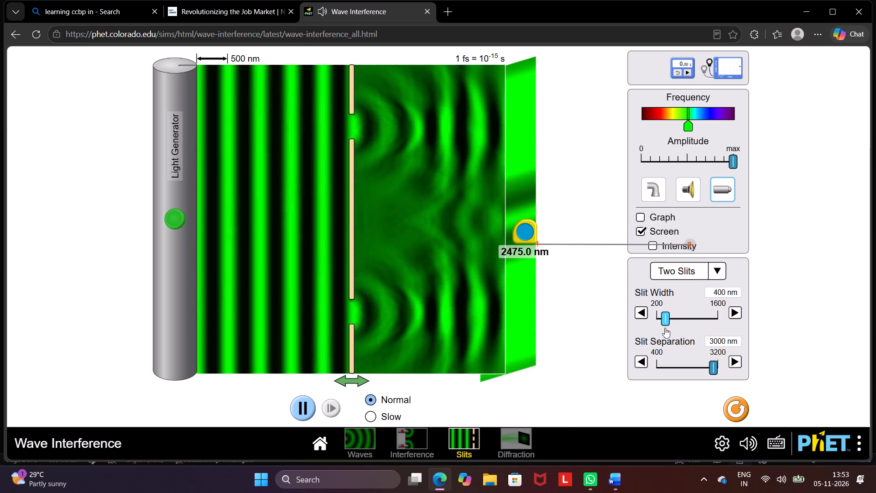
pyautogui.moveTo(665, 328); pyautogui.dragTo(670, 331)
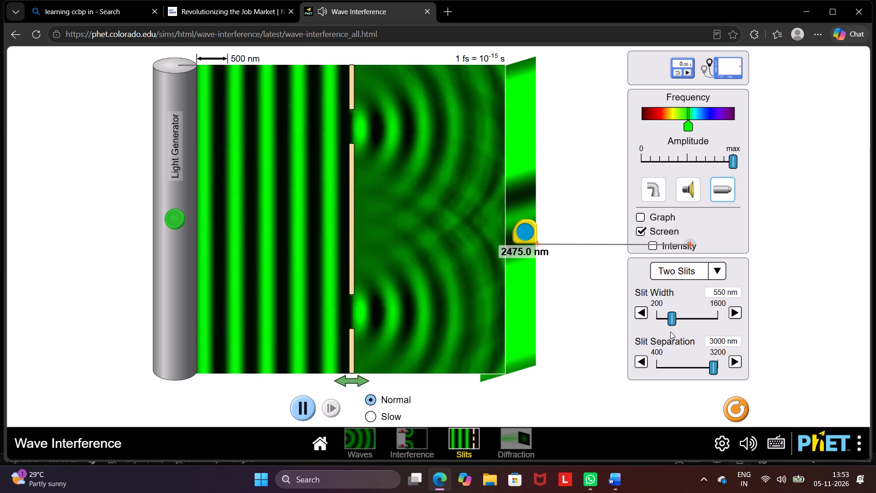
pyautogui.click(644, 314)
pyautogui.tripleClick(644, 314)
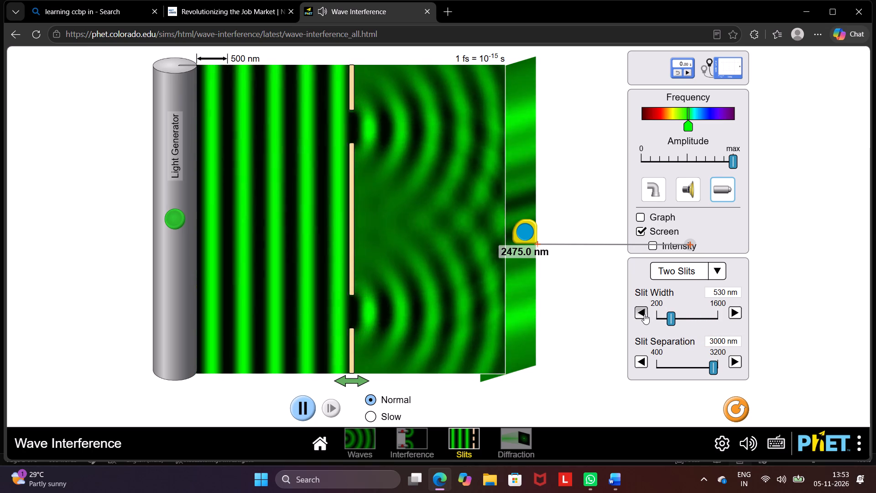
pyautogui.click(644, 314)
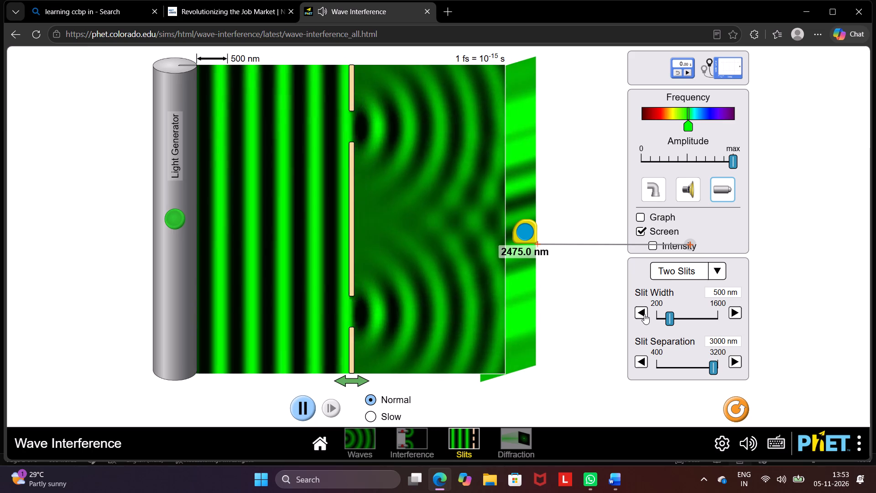
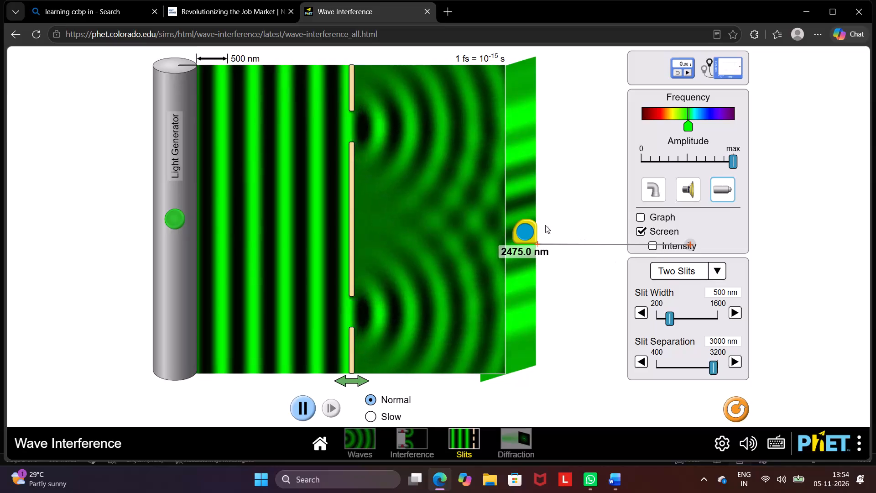
# Measure vertical distances along the fringes on the projection screen with the measuring tape, and return the tape to the toolbox.
pyautogui.moveTo(526, 233); pyautogui.dragTo(520, 187)
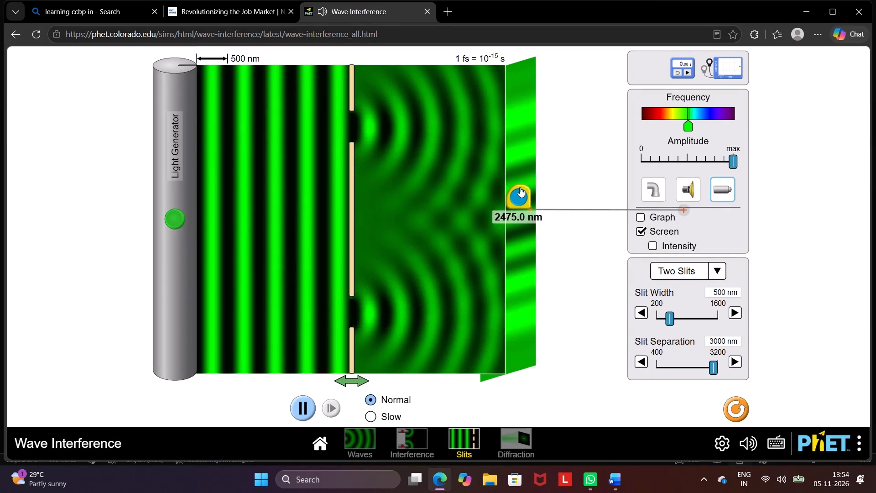
pyautogui.moveTo(520, 187); pyautogui.dragTo(519, 178)
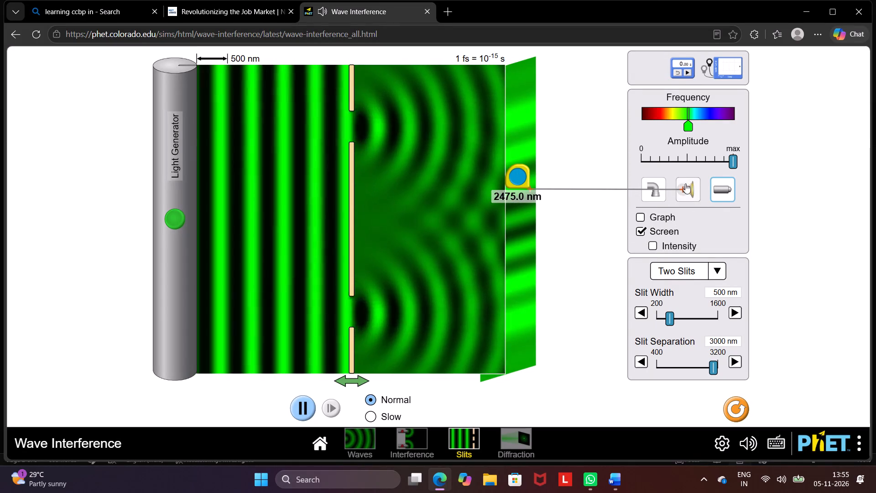
pyautogui.moveTo(682, 188); pyautogui.dragTo(526, 282)
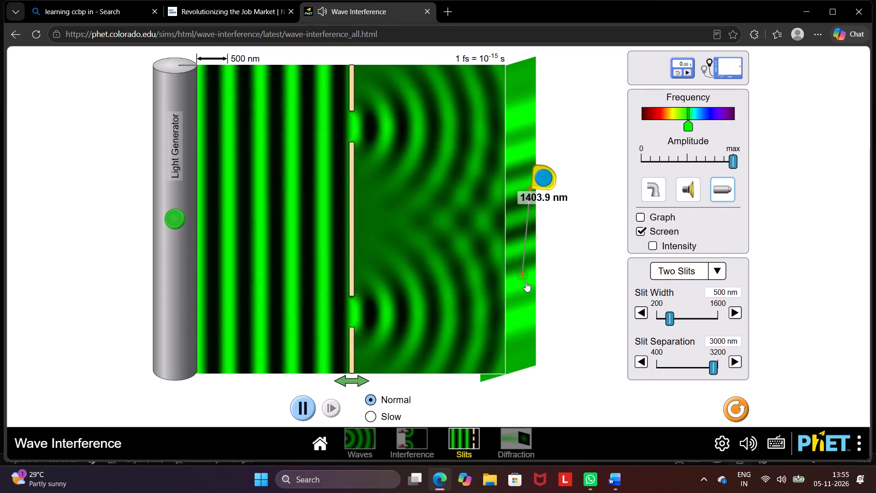
pyautogui.moveTo(526, 282); pyautogui.dragTo(520, 361)
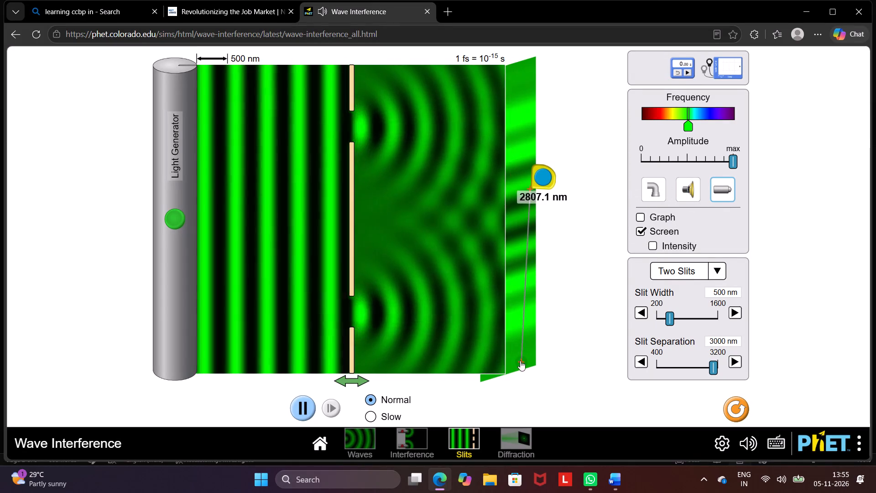
pyautogui.moveTo(520, 361); pyautogui.dragTo(88, 71)
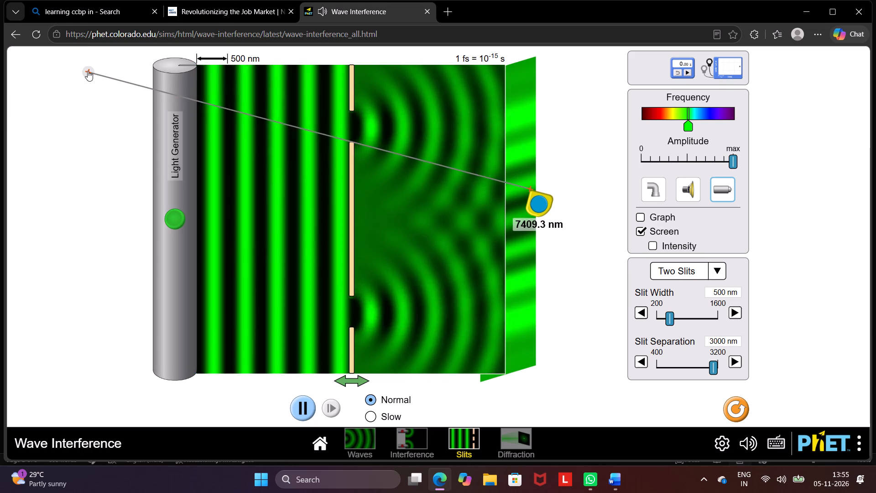
pyautogui.moveTo(88, 71); pyautogui.dragTo(538, 199)
pyautogui.moveTo(536, 178); pyautogui.dragTo(662, 49)
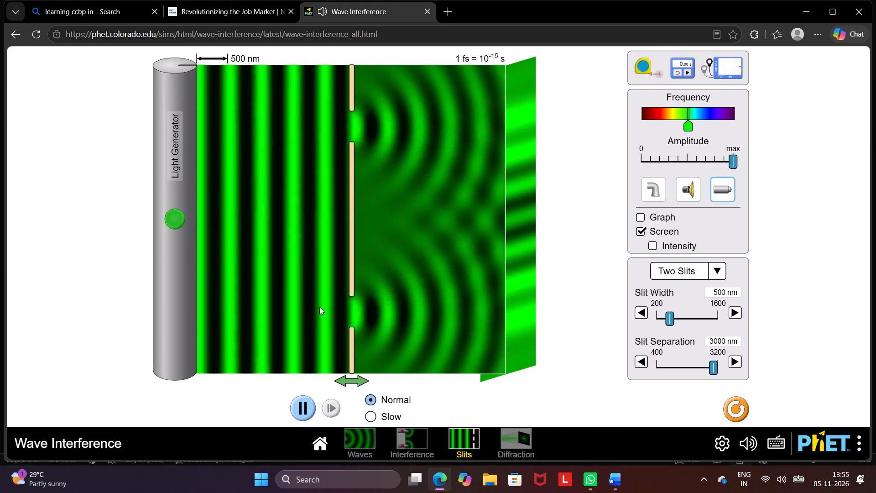
# On the Diffraction screen, turn on the laser and shine it through the combined circle-and-square aperture.
pyautogui.click(512, 453)
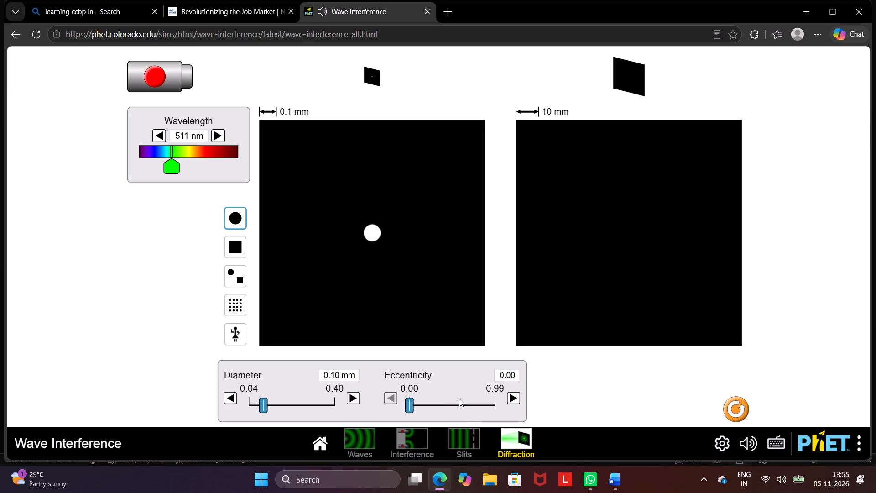
pyautogui.click(794, 315)
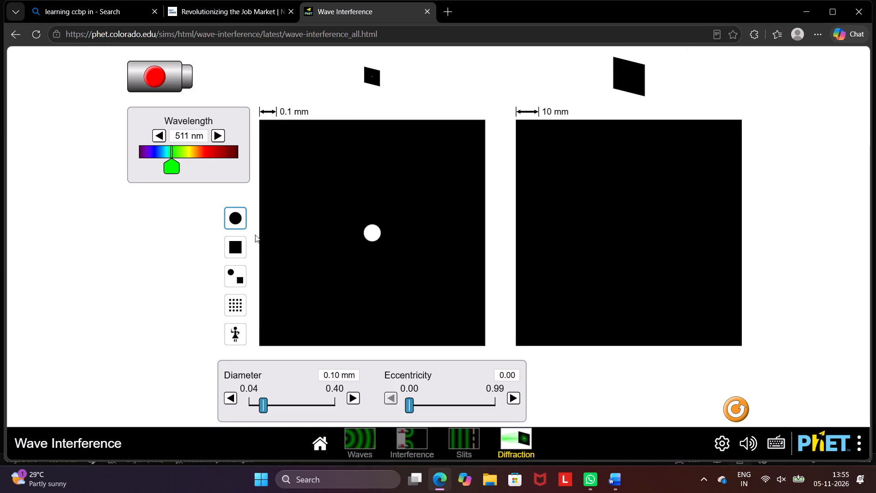
pyautogui.click(151, 82)
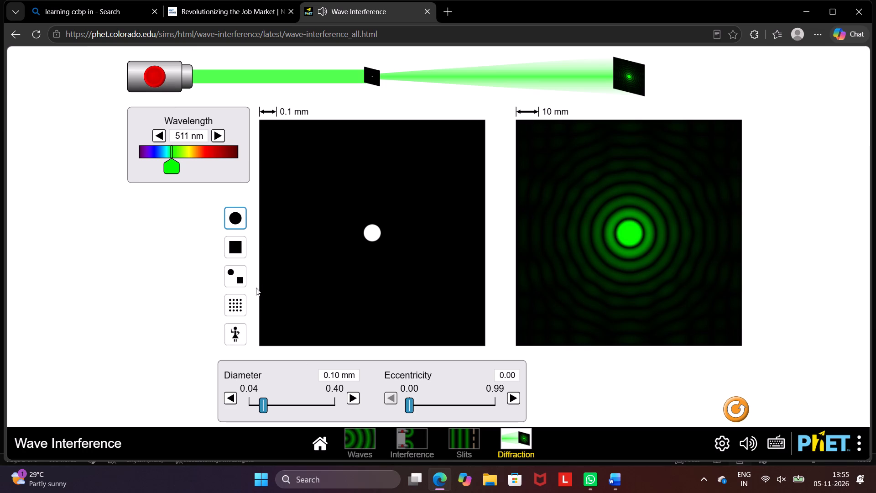
pyautogui.click(241, 277)
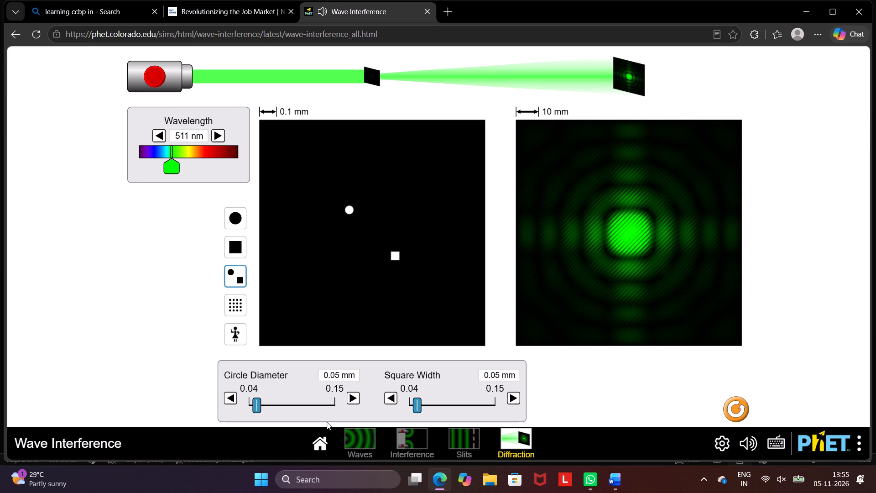
pyautogui.click(454, 444)
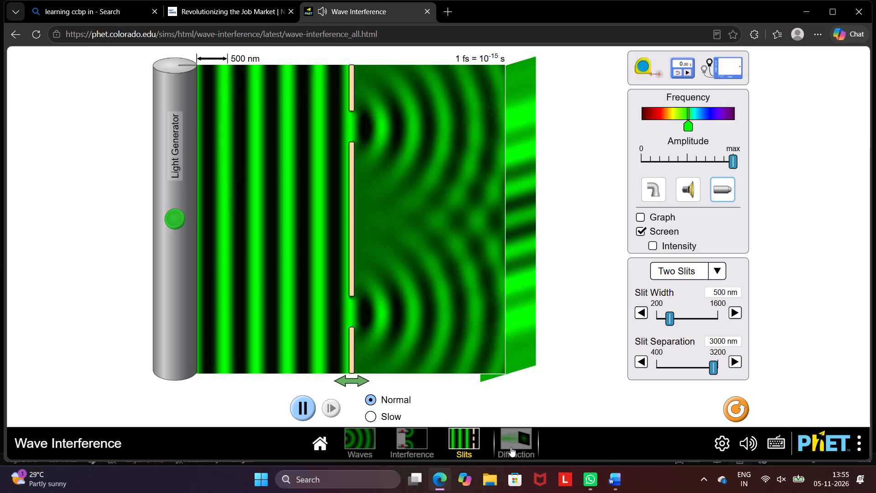
pyautogui.click(511, 447)
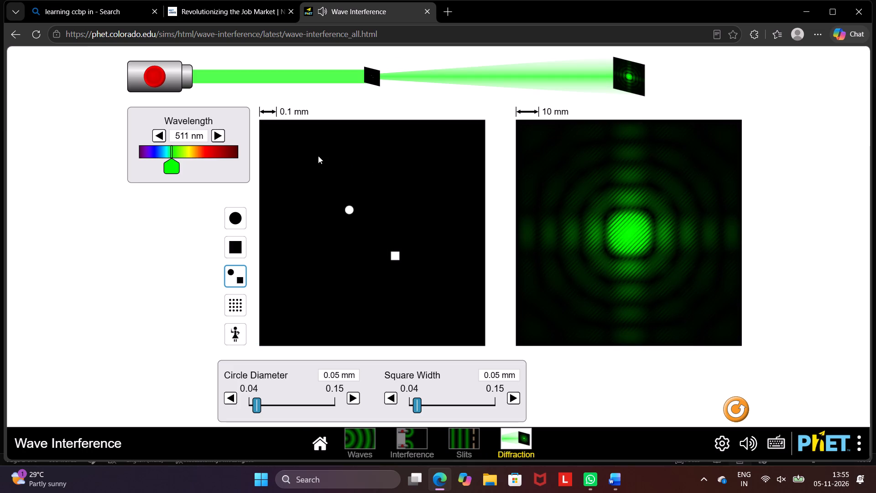
# Set the diffraction laser's wavelength to 607 nm.
pyautogui.click(195, 151)
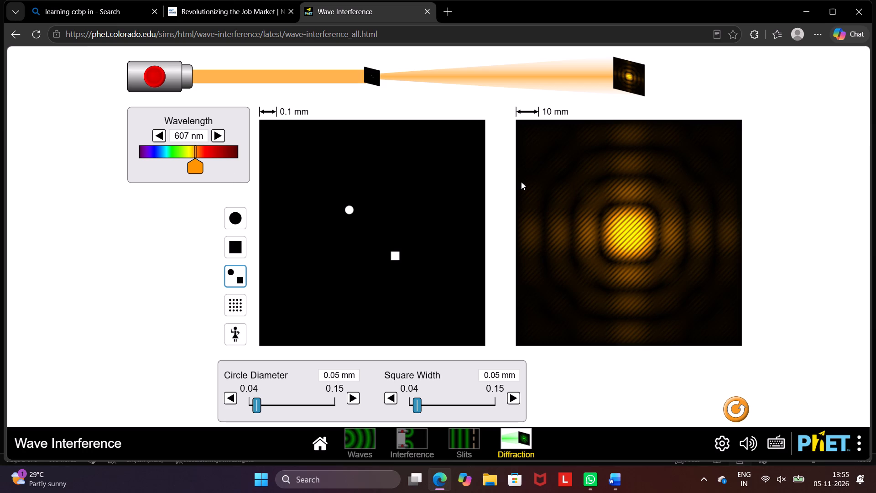
# Compare the diffraction patterns of the circle lattice, human figure and circle-and-square apertures, finishing with the single square aperture.
pyautogui.click(235, 301)
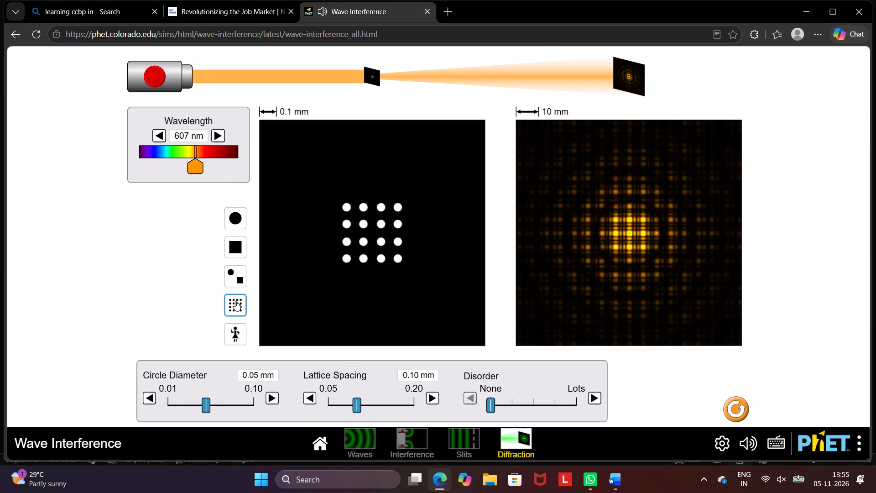
pyautogui.doubleClick(235, 301)
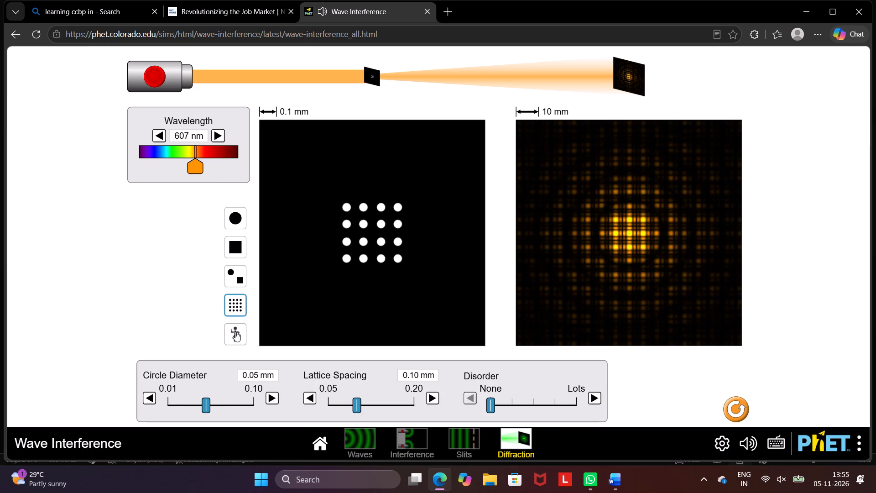
pyautogui.click(235, 331)
pyautogui.click(233, 310)
pyautogui.click(234, 275)
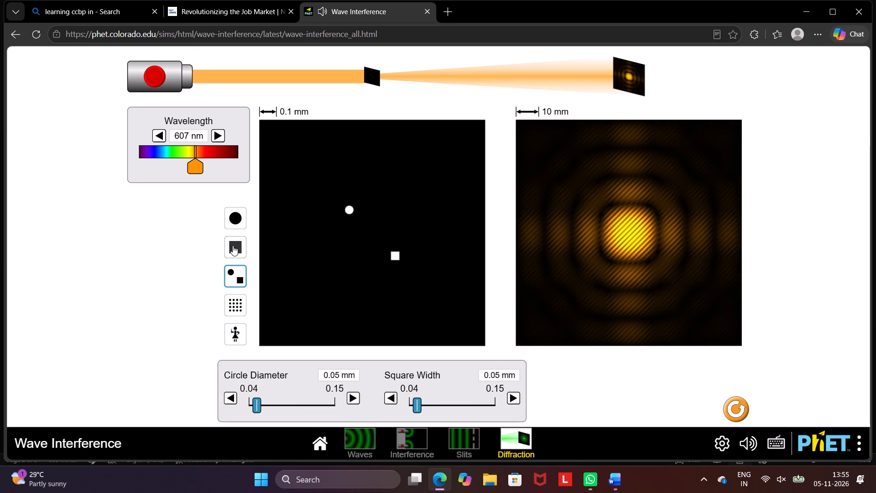
pyautogui.click(233, 246)
pyautogui.doubleClick(365, 233)
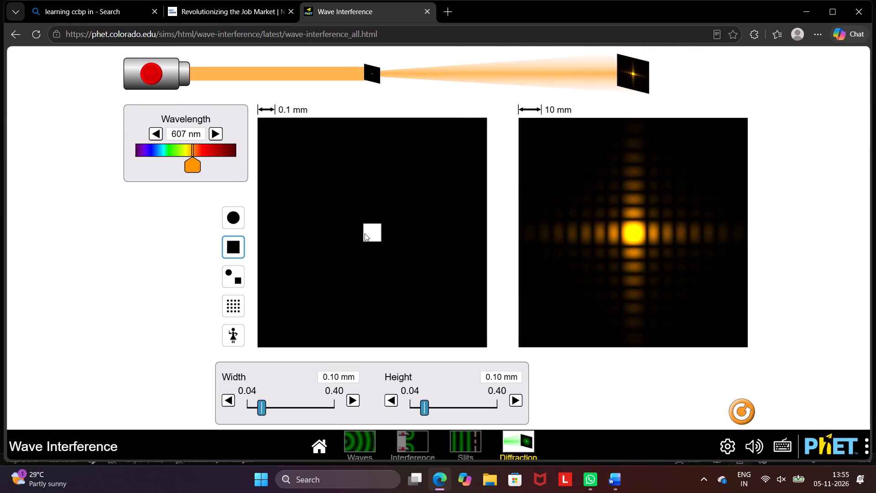
# Return to the two-slit setup on the Slits screen.
pyautogui.click(464, 450)
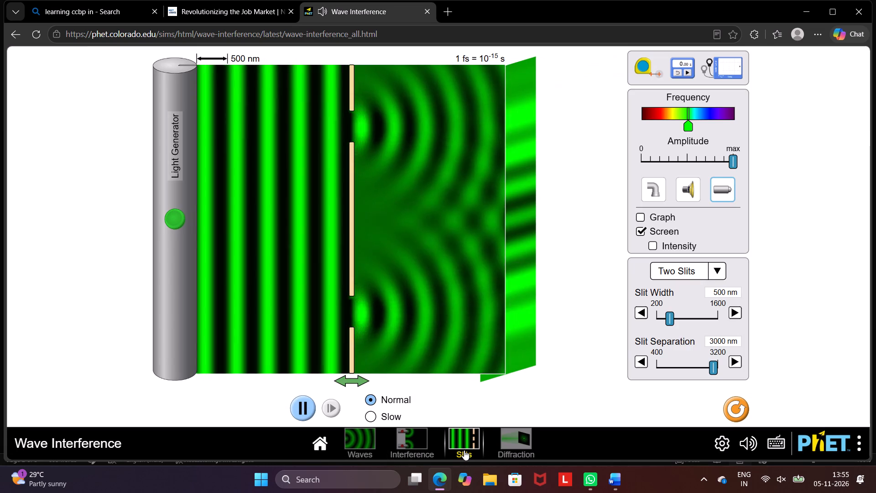
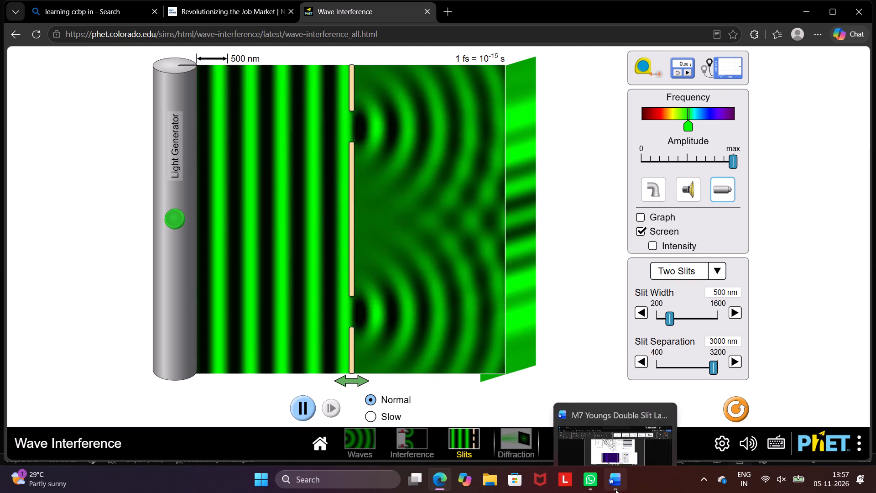
# Switch to the Youngs Double Slit Lab document in Word and review its setup diagram and procedure.
pyautogui.click(615, 489)
pyautogui.scroll(1, 544, 334)
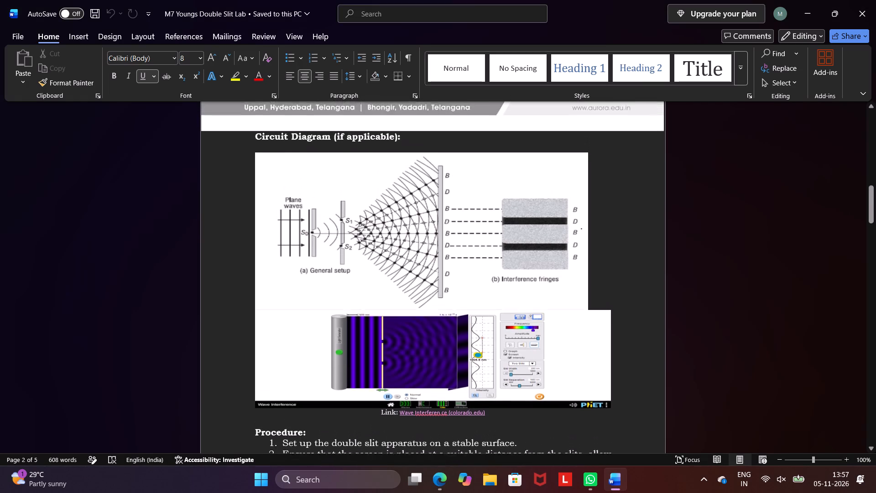
pyautogui.scroll(-2, 544, 334)
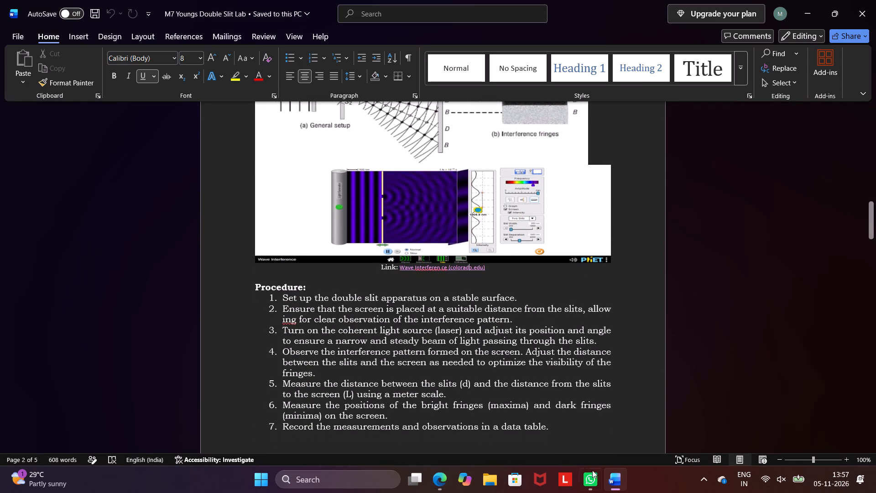
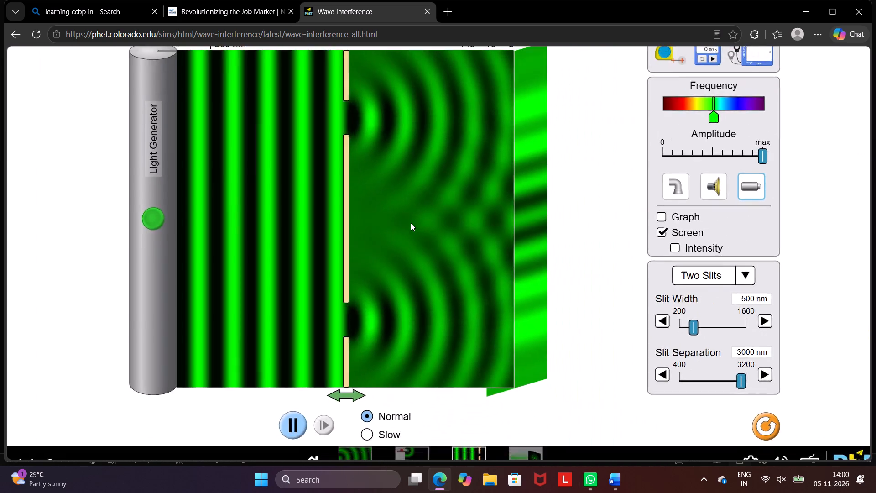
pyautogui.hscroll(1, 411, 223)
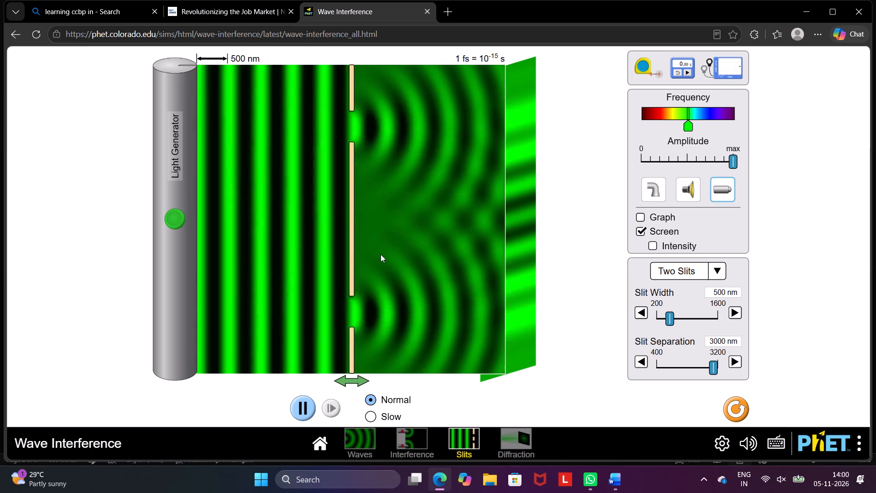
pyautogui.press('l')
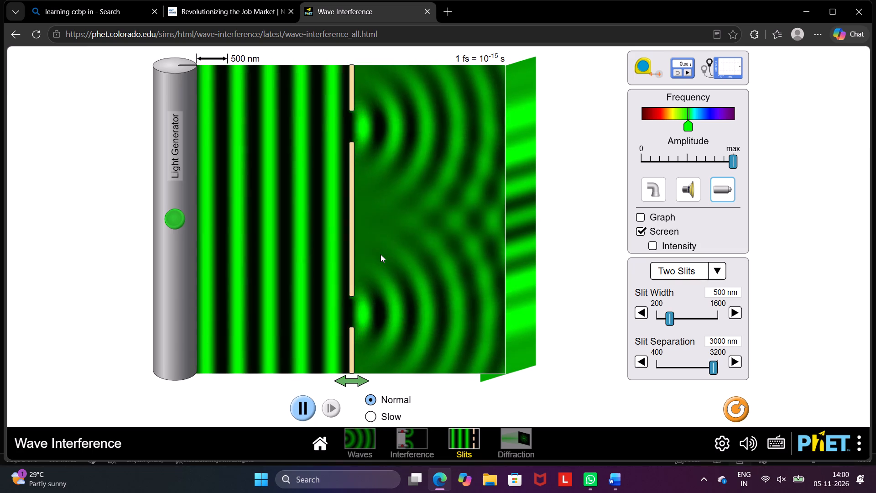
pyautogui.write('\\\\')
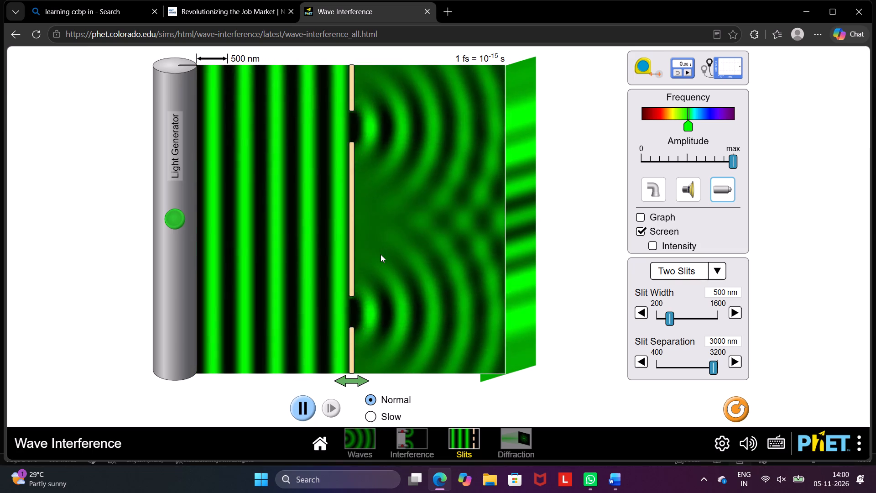
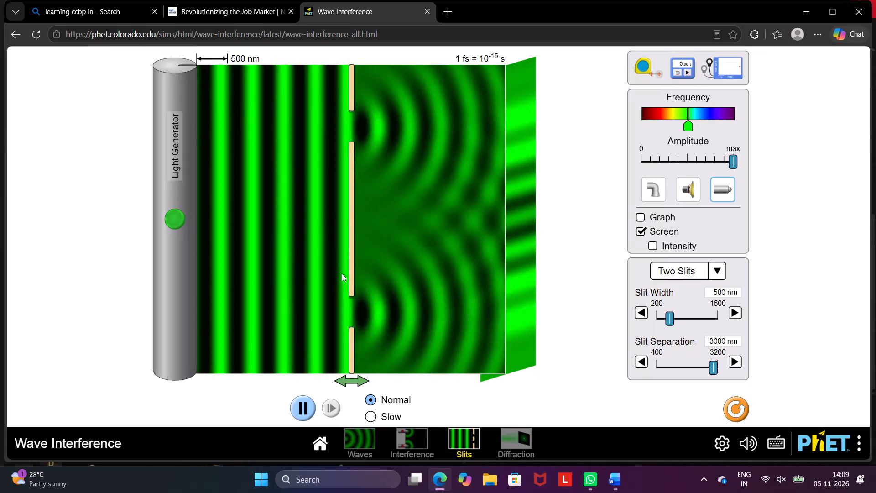
# Check the procedure in the Youngs Double Slit Lab document in Word and return to the Wave Interference simulation in Edge.
pyautogui.scroll(-1, 342, 273)
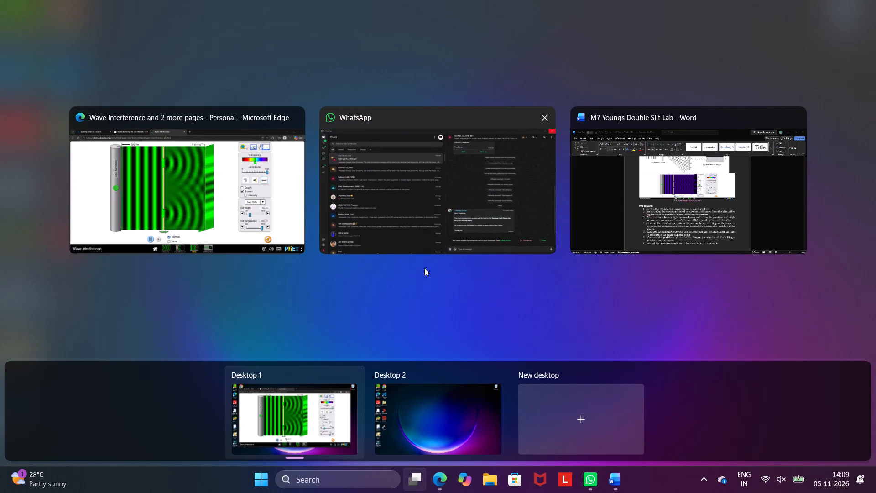
pyautogui.click(718, 250)
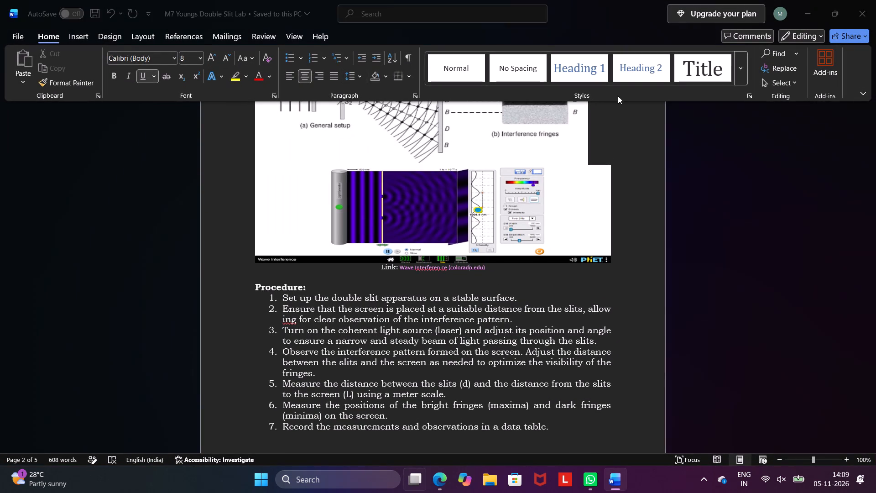
pyautogui.click(509, 200)
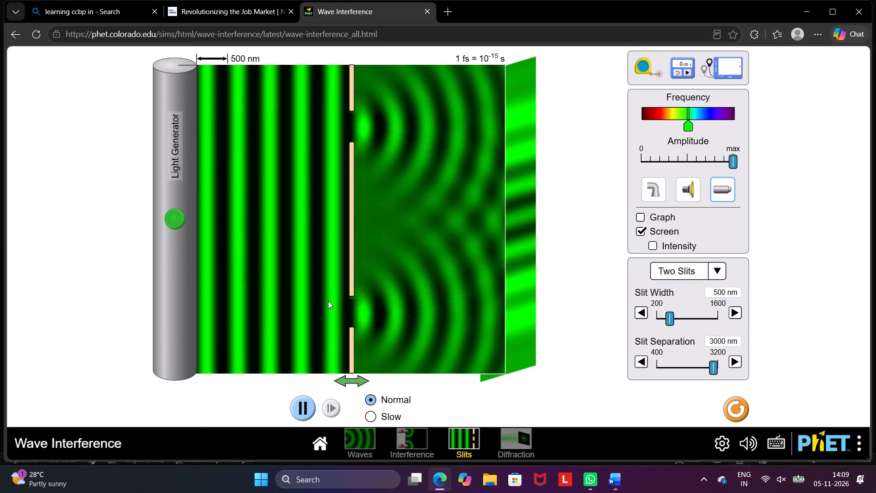
# Bring the measuring tape into the wave area and position it just beyond the barrier, between the two slits.
pyautogui.click(640, 63)
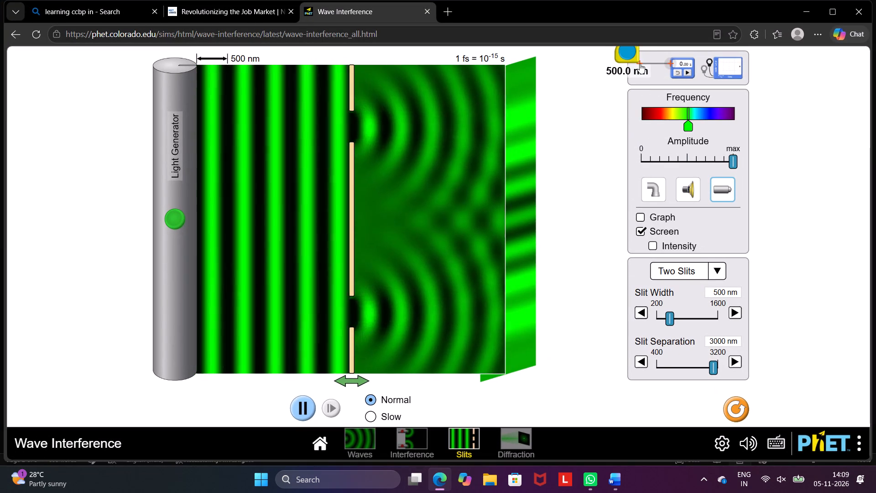
pyautogui.moveTo(644, 69); pyautogui.dragTo(413, 184)
pyautogui.hscroll(-1, 419, 188)
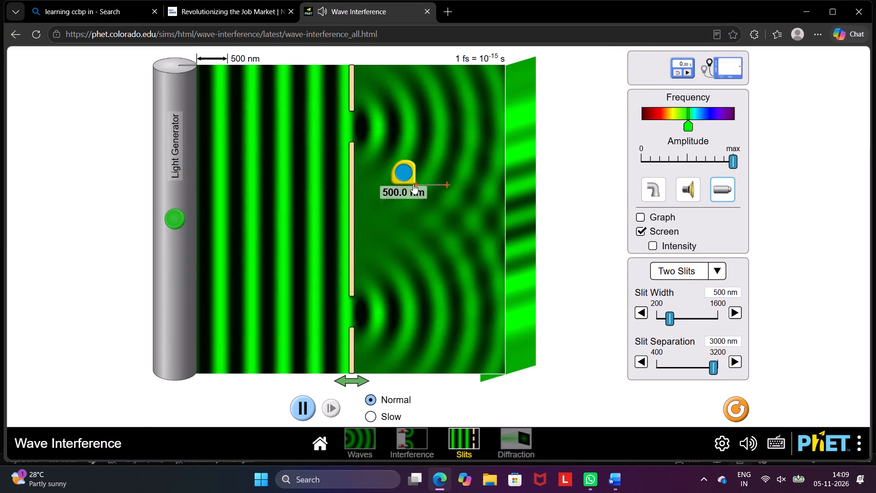
pyautogui.hscroll(-1, 413, 184)
pyautogui.moveTo(413, 184); pyautogui.dragTo(380, 189)
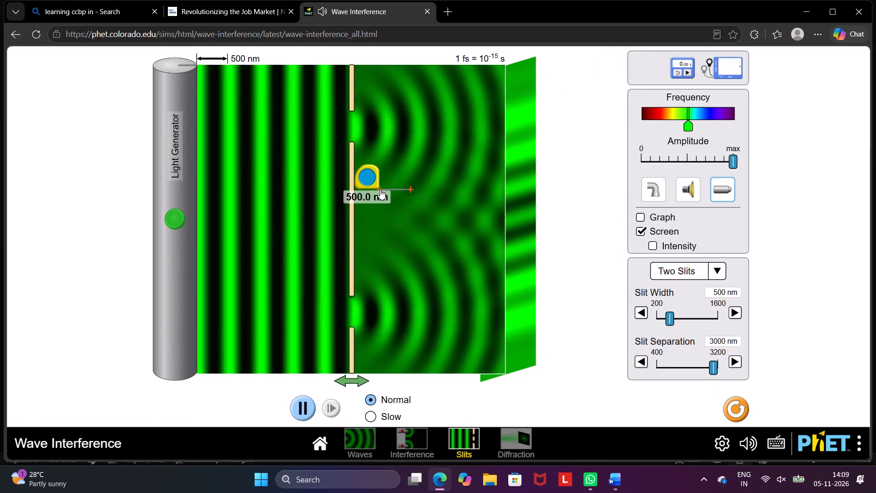
pyautogui.moveTo(380, 189); pyautogui.dragTo(385, 177)
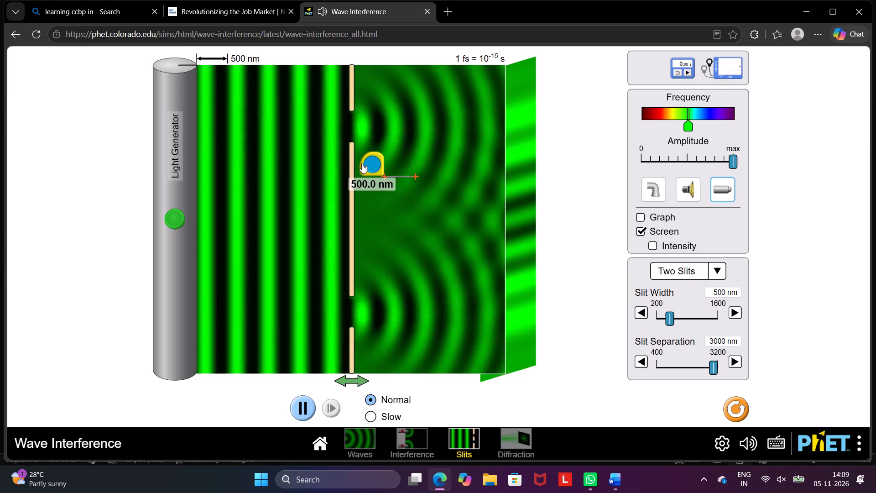
# Measure the horizontal distance from the slit barrier to the screen with the measuring tape, fine-aligning both tape ends.
pyautogui.moveTo(365, 163); pyautogui.dragTo(332, 187)
pyautogui.moveTo(380, 198); pyautogui.dragTo(472, 192)
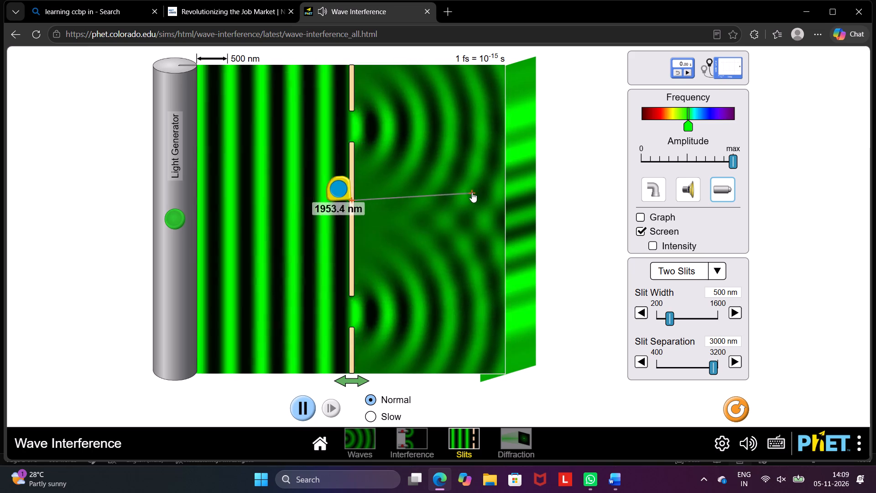
pyautogui.moveTo(472, 192); pyautogui.dragTo(501, 196)
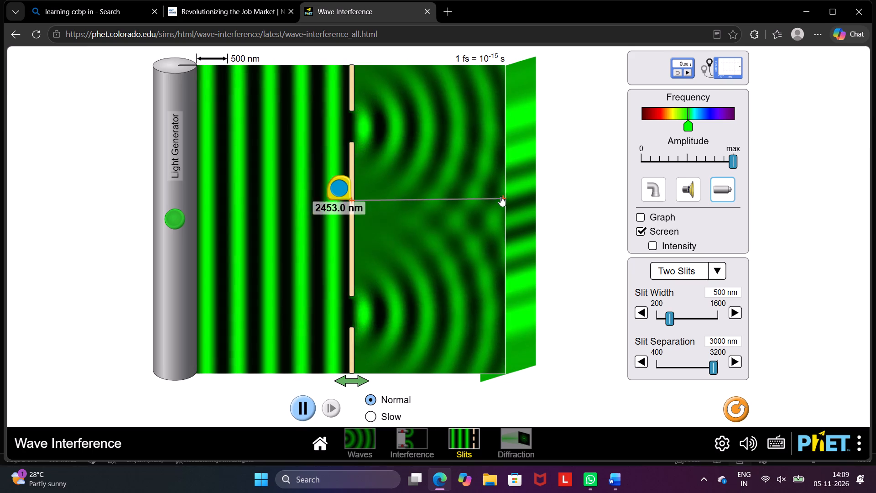
pyautogui.moveTo(501, 196); pyautogui.dragTo(502, 196)
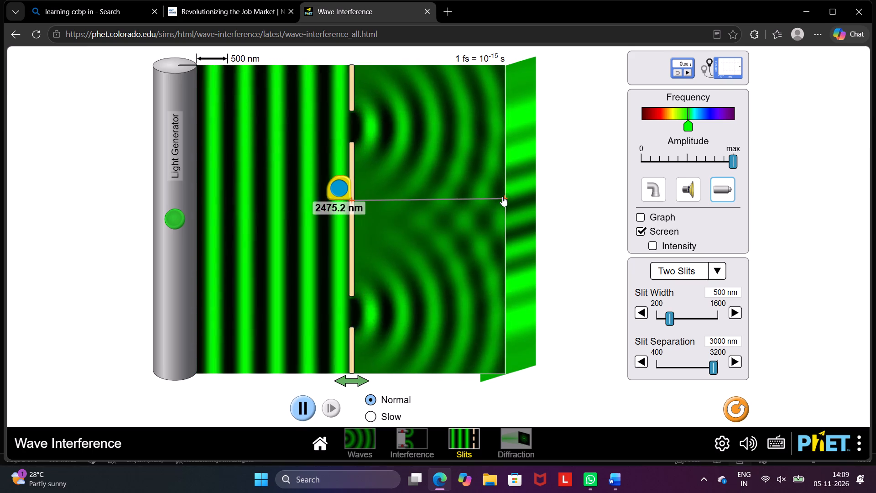
pyautogui.moveTo(502, 196); pyautogui.dragTo(502, 197)
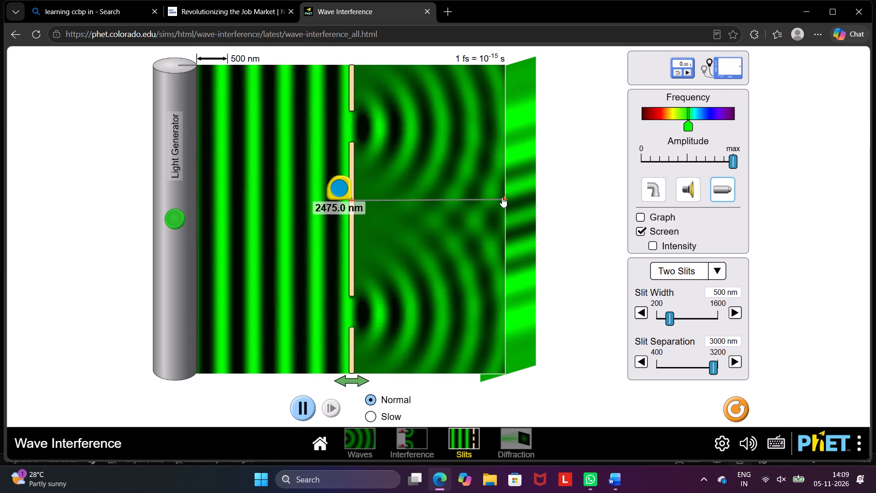
pyautogui.moveTo(502, 197); pyautogui.dragTo(503, 197)
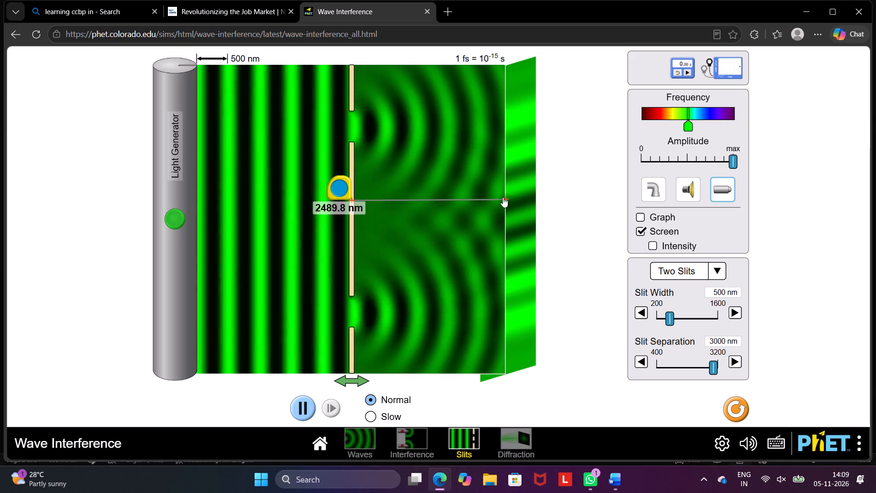
pyautogui.moveTo(503, 197); pyautogui.dragTo(503, 196)
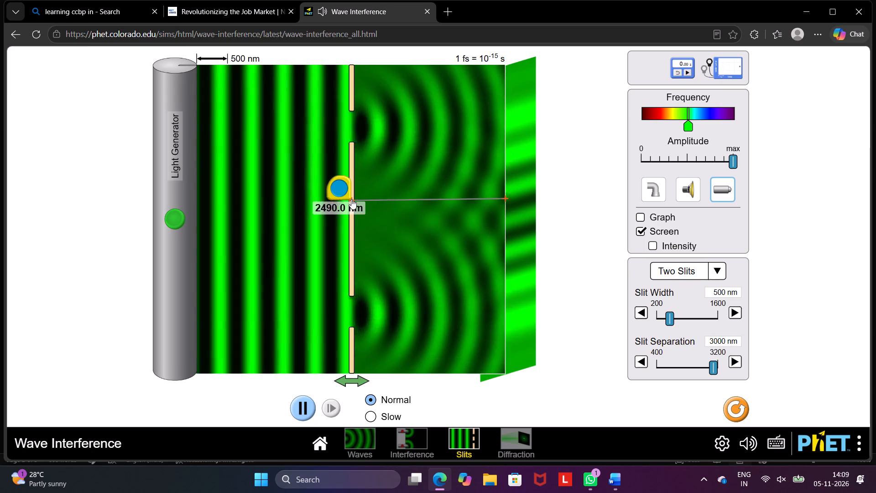
pyautogui.click(351, 201)
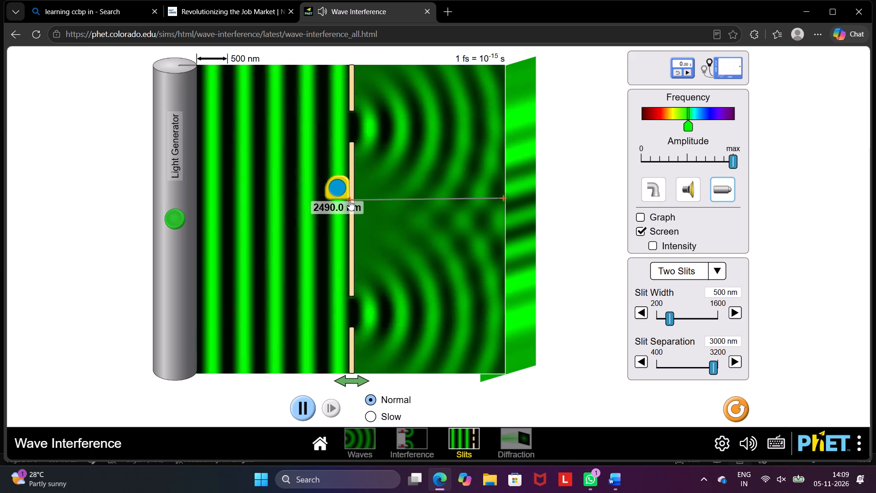
pyautogui.moveTo(469, 210); pyautogui.dragTo(504, 200)
pyautogui.click(504, 200)
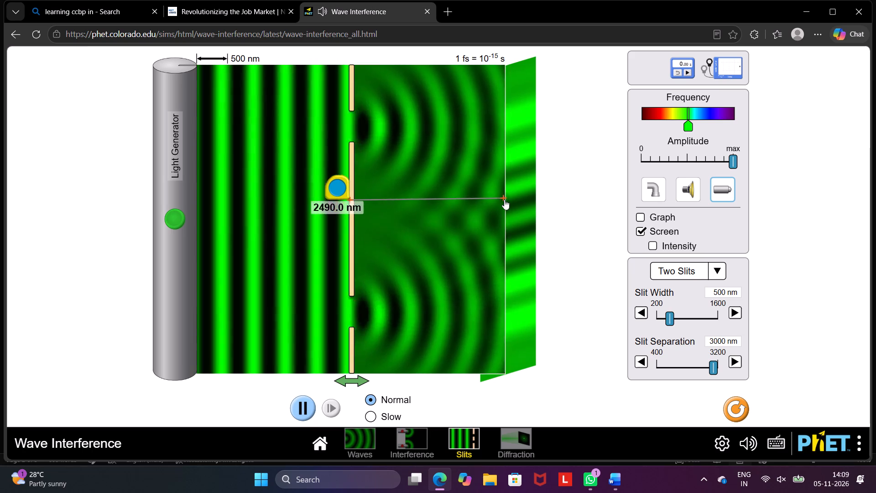
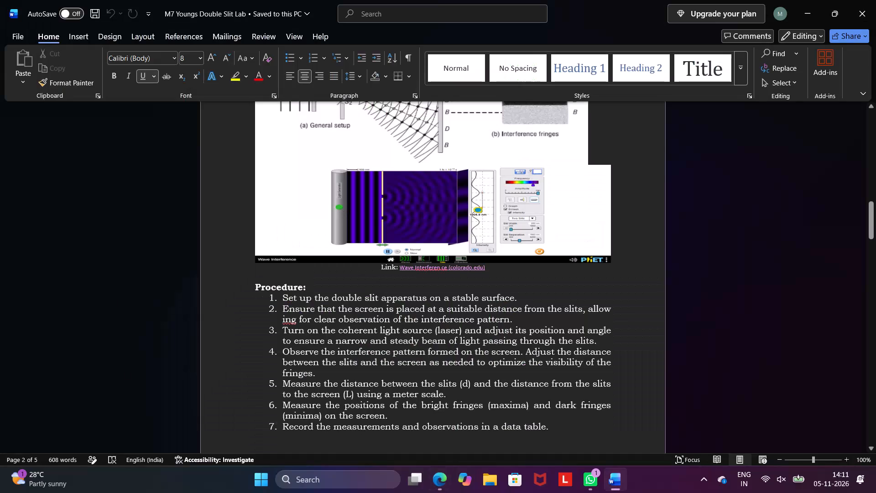
# Check the Data and Observations section of the lab document for the distances and fringe measurements it requires.
pyautogui.scroll(-2, 342, 272)
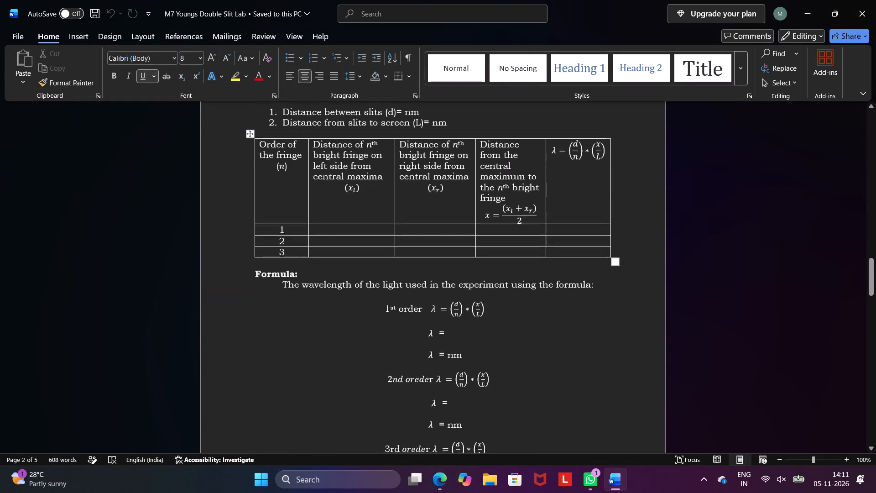
pyautogui.scroll(-2, 342, 272)
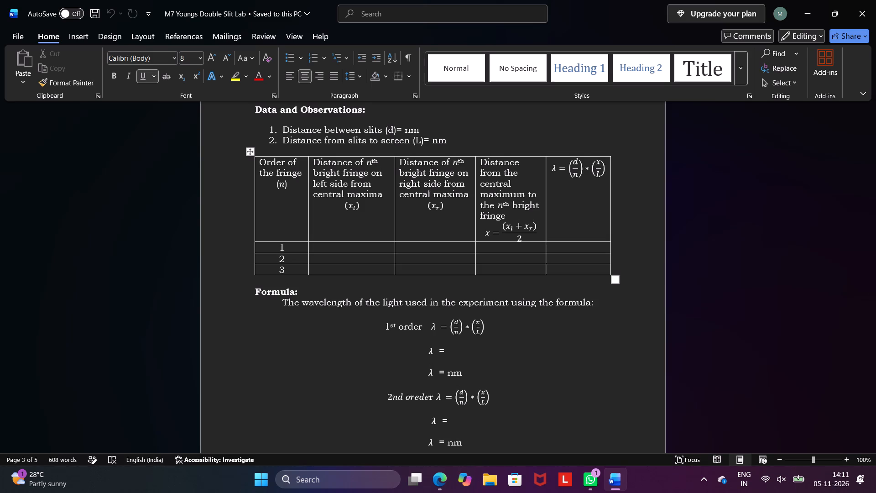
# Switch to the Wave Interference simulation and realign the slit-to-screen measuring tape at mid-height between the two slits.
pyautogui.hotkey('alt', 'Tab')
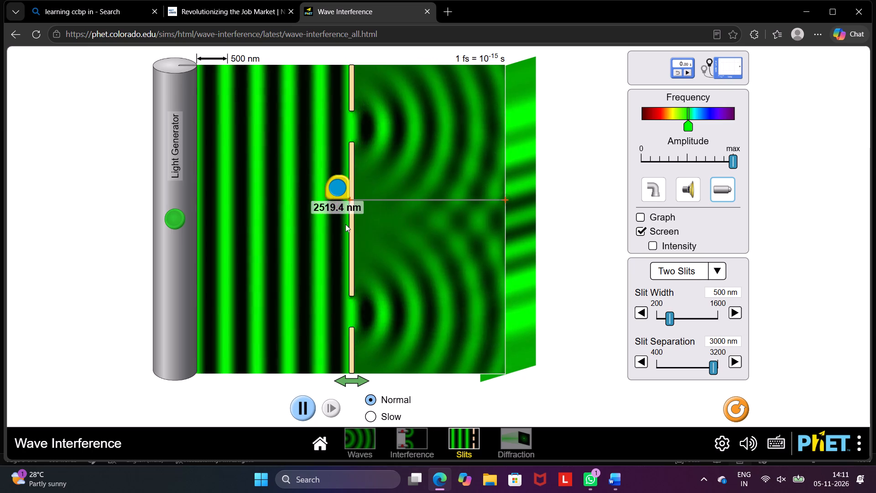
pyautogui.click(346, 202)
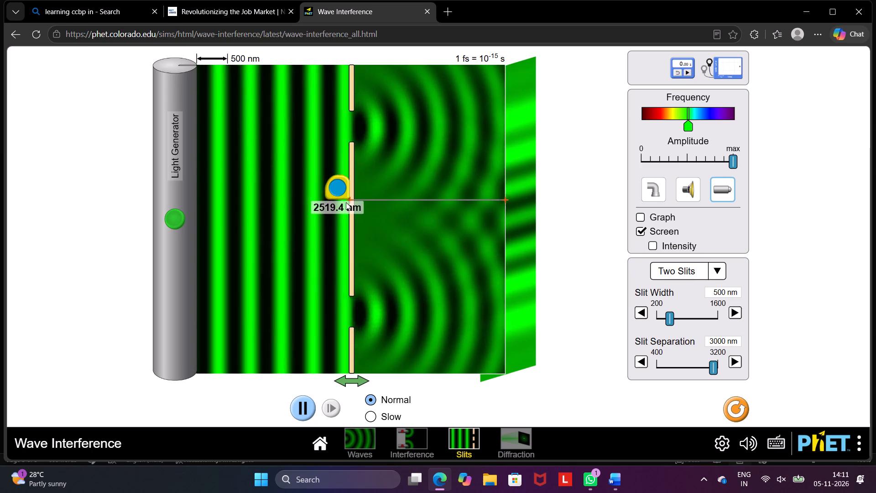
pyautogui.moveTo(349, 199); pyautogui.dragTo(349, 210)
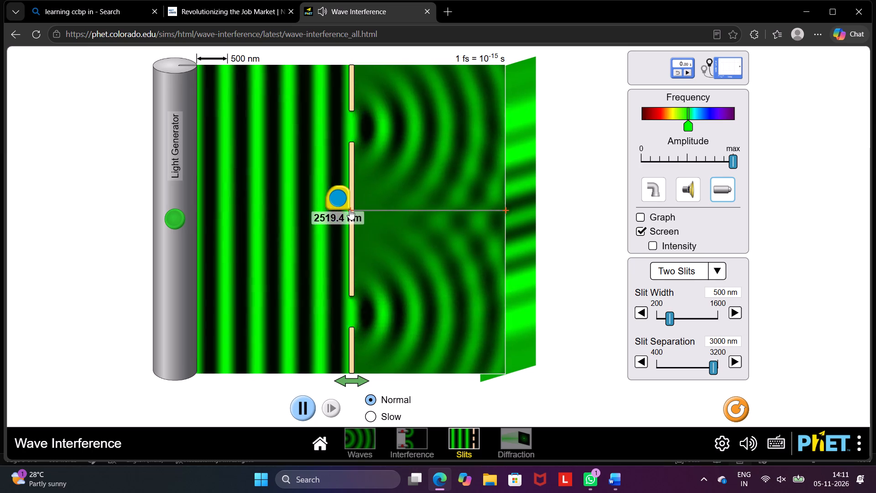
pyautogui.moveTo(349, 210); pyautogui.dragTo(350, 214)
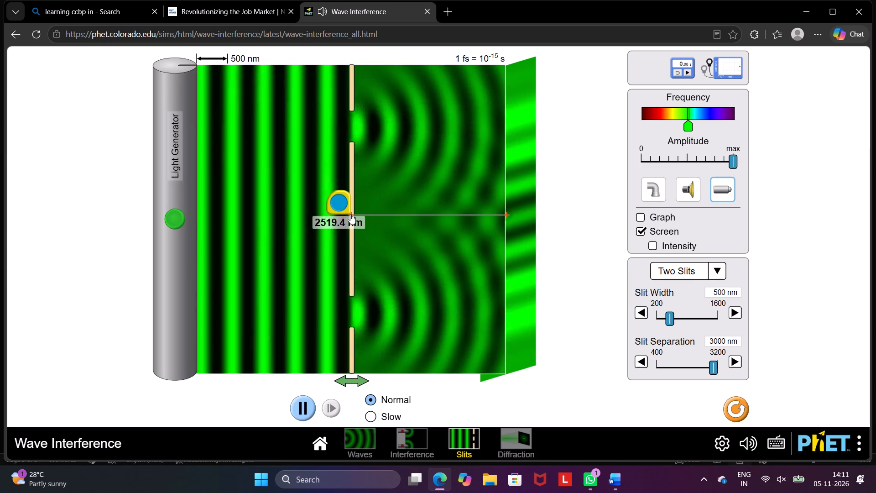
pyautogui.moveTo(350, 214); pyautogui.dragTo(350, 211)
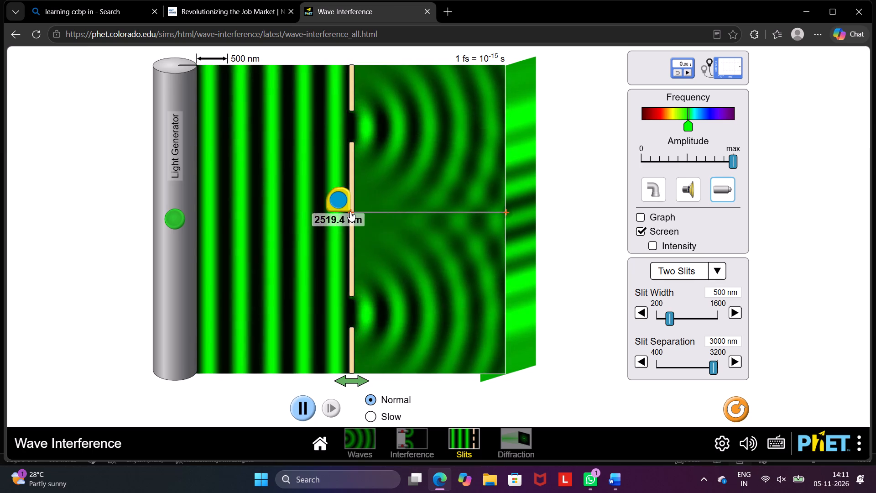
pyautogui.moveTo(350, 211); pyautogui.dragTo(351, 210)
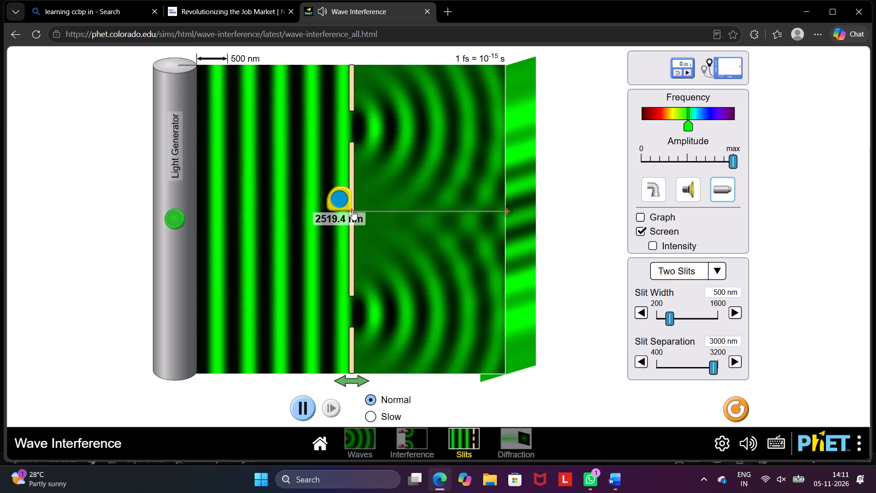
pyautogui.click(350, 212)
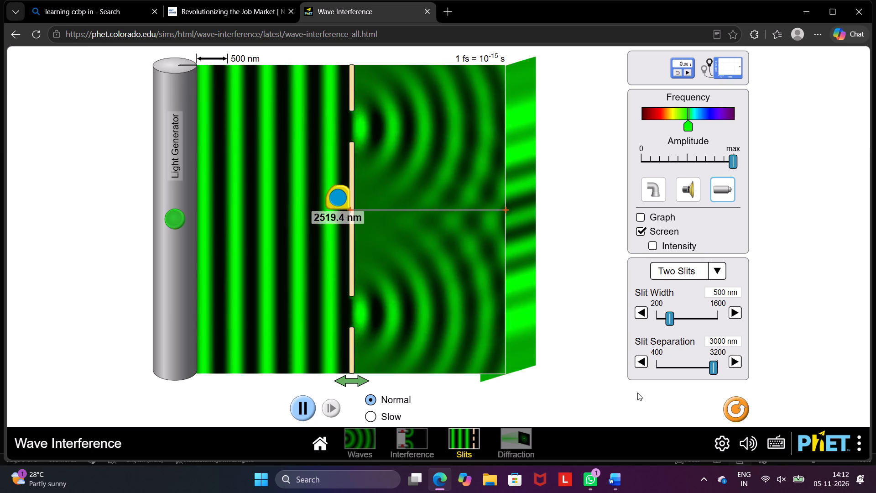
# Recheck the lab's data table, and in the simulation measure along the screen from the central maximum to the first fringe above it.
pyautogui.click(624, 479)
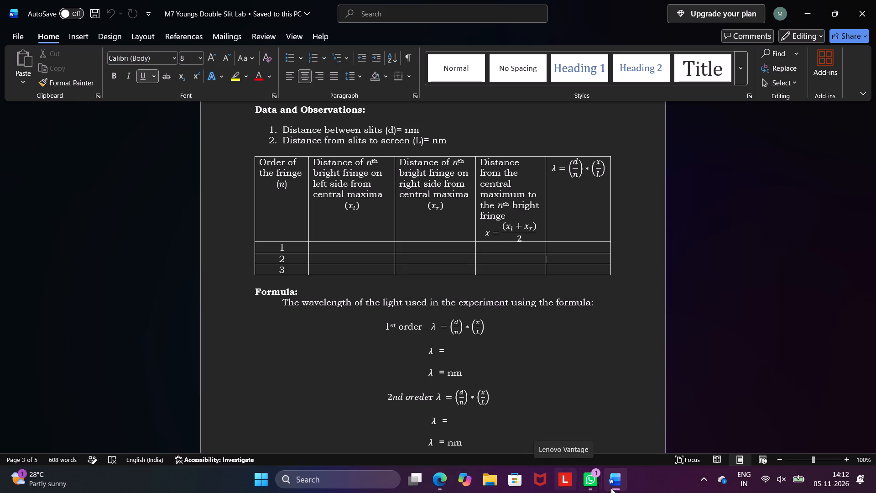
pyautogui.hotkey('alt', 'Tab')
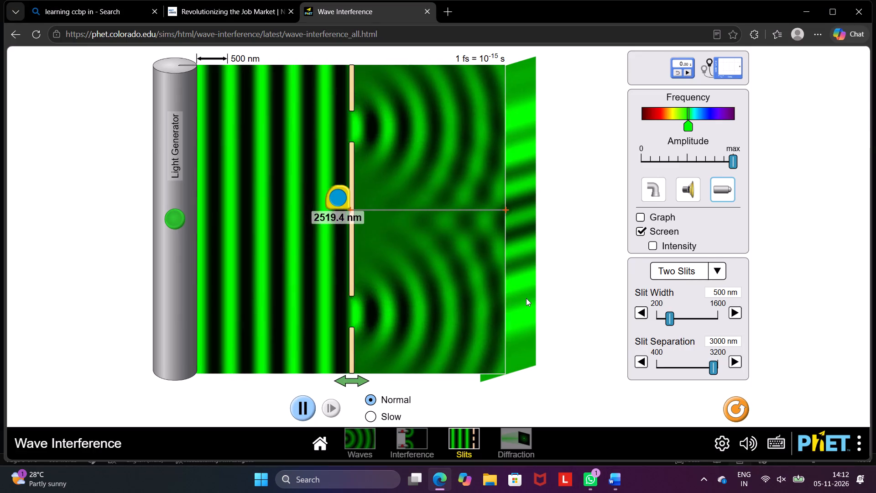
pyautogui.moveTo(334, 196); pyautogui.dragTo(409, 224)
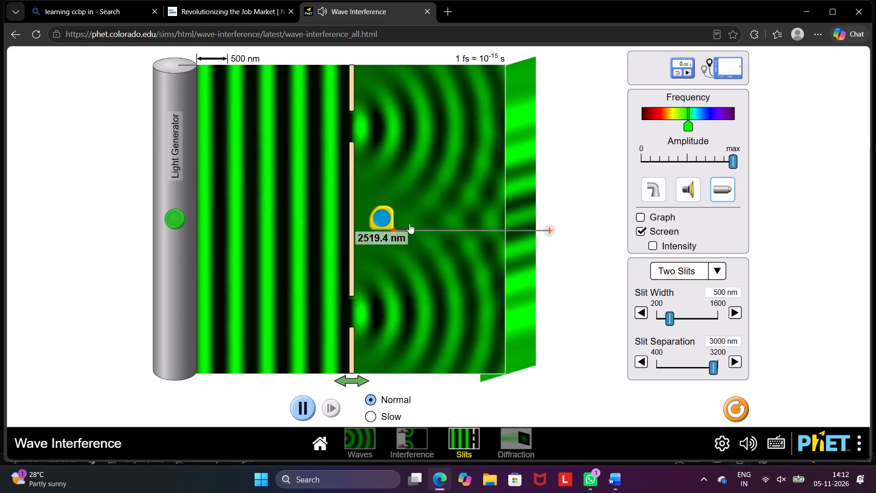
pyautogui.moveTo(409, 224); pyautogui.dragTo(488, 203)
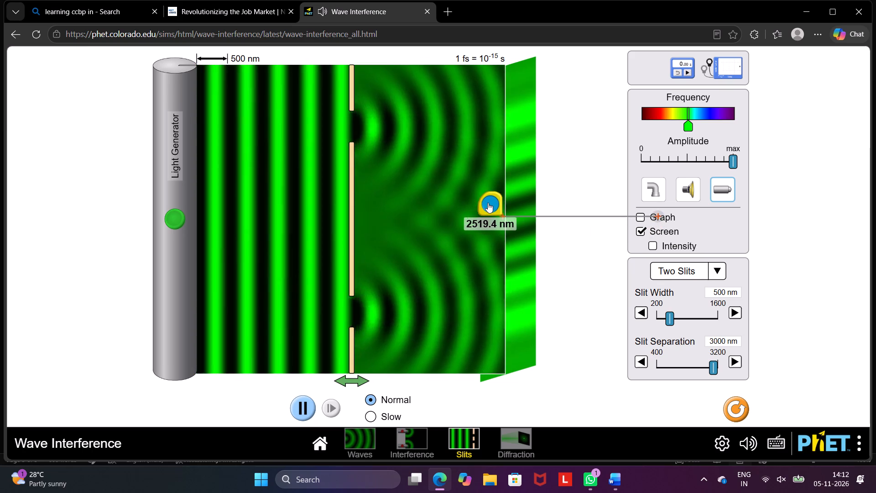
pyautogui.moveTo(488, 203); pyautogui.dragTo(490, 204)
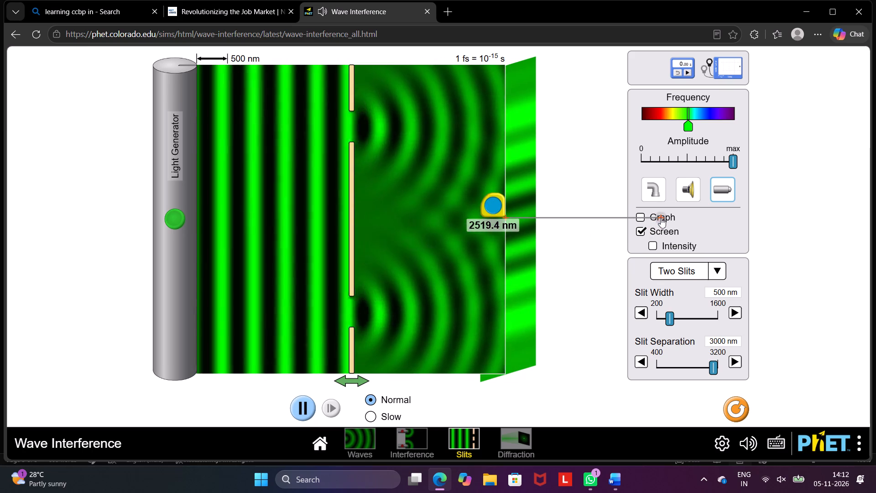
pyautogui.moveTo(663, 215); pyautogui.dragTo(609, 190)
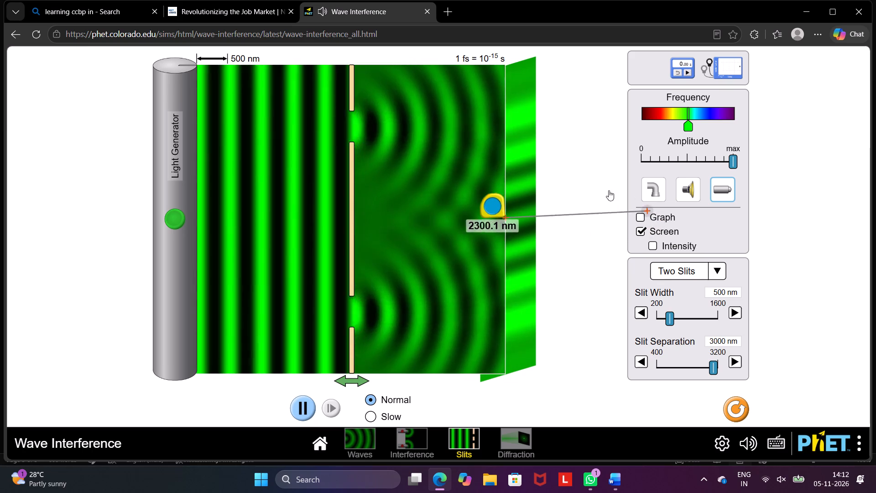
pyautogui.moveTo(609, 190); pyautogui.dragTo(506, 60)
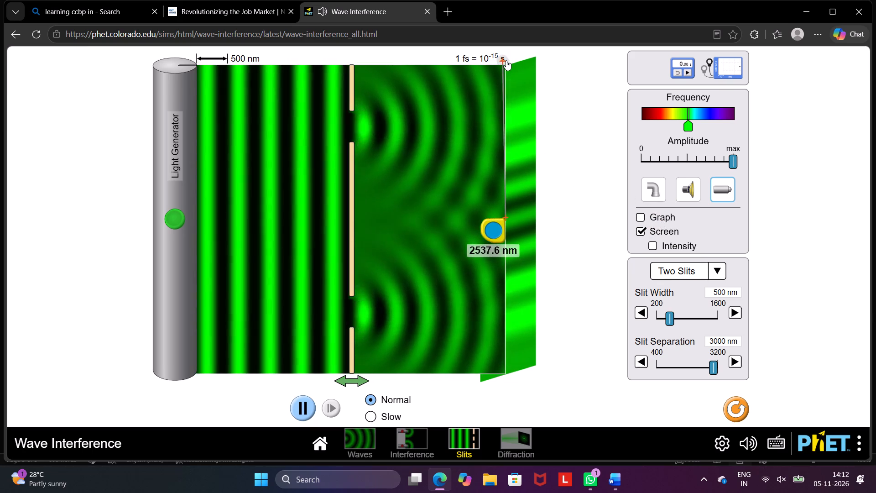
pyautogui.moveTo(506, 60); pyautogui.dragTo(507, 63)
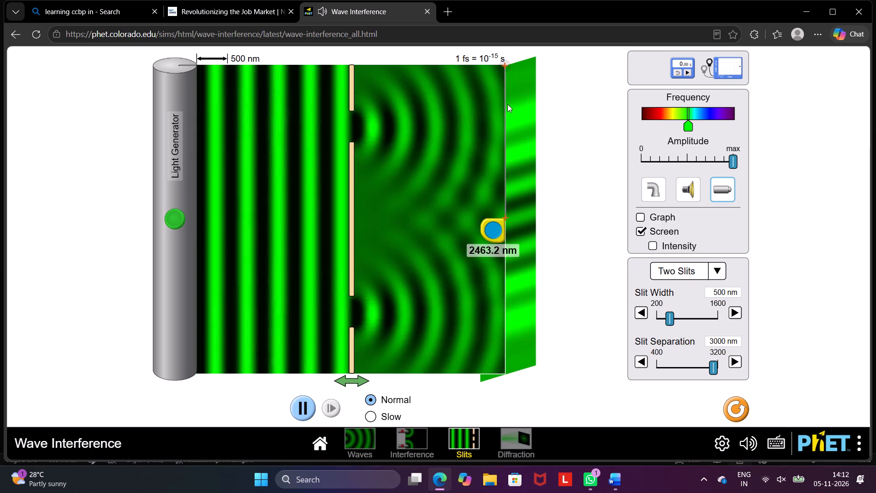
pyautogui.moveTo(503, 65); pyautogui.dragTo(504, 69)
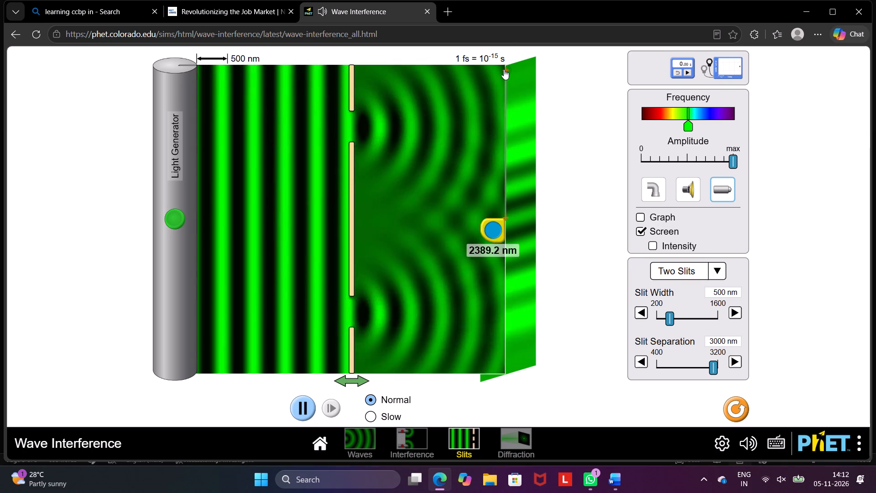
pyautogui.moveTo(504, 69); pyautogui.dragTo(504, 89)
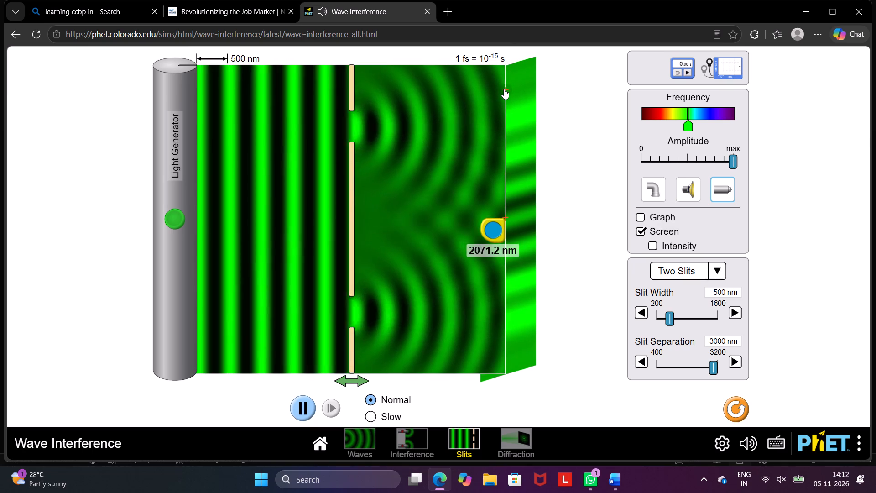
pyautogui.moveTo(504, 89); pyautogui.dragTo(502, 163)
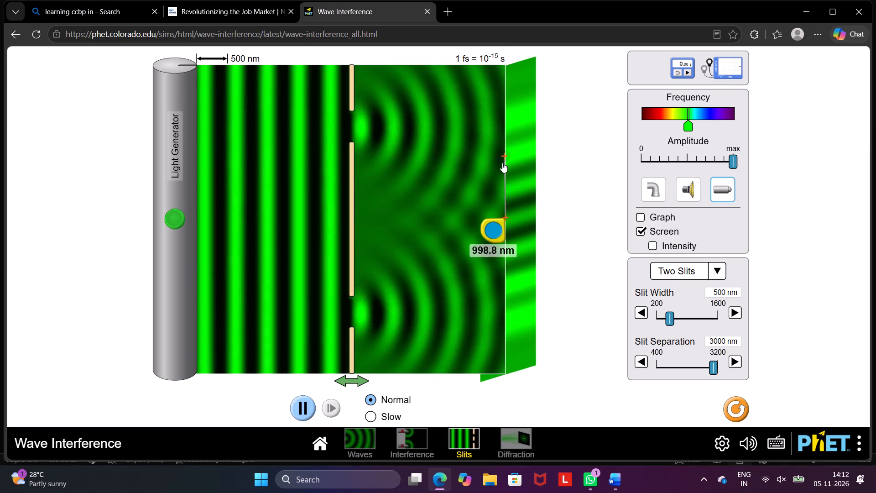
pyautogui.moveTo(502, 163); pyautogui.dragTo(503, 182)
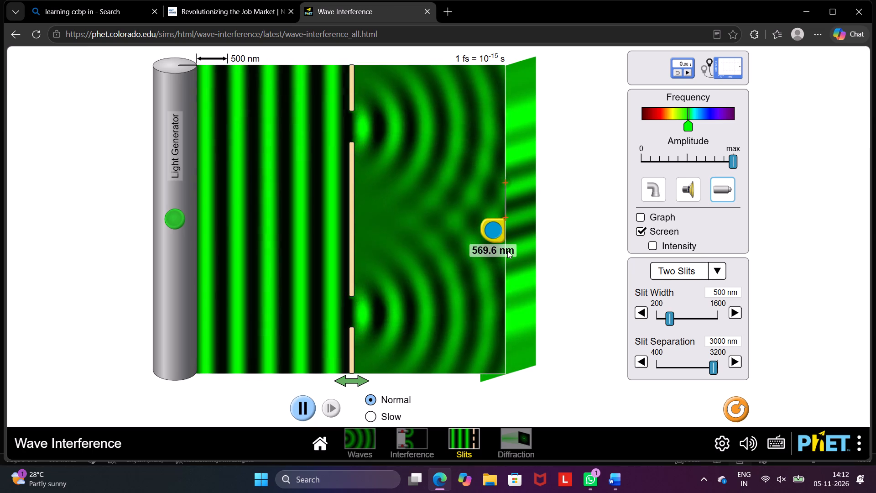
# Measure along the screen from the central maximum to the first fringe below it.
pyautogui.moveTo(504, 184); pyautogui.dragTo(502, 265)
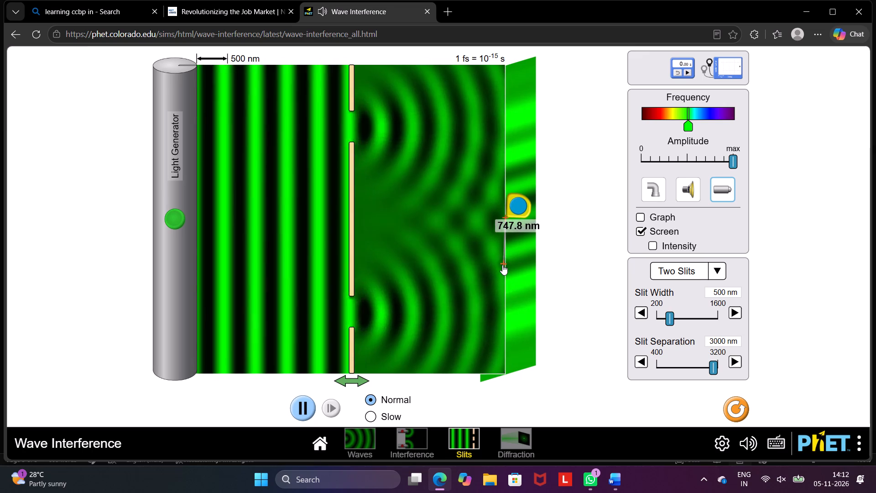
pyautogui.moveTo(502, 265); pyautogui.dragTo(502, 267)
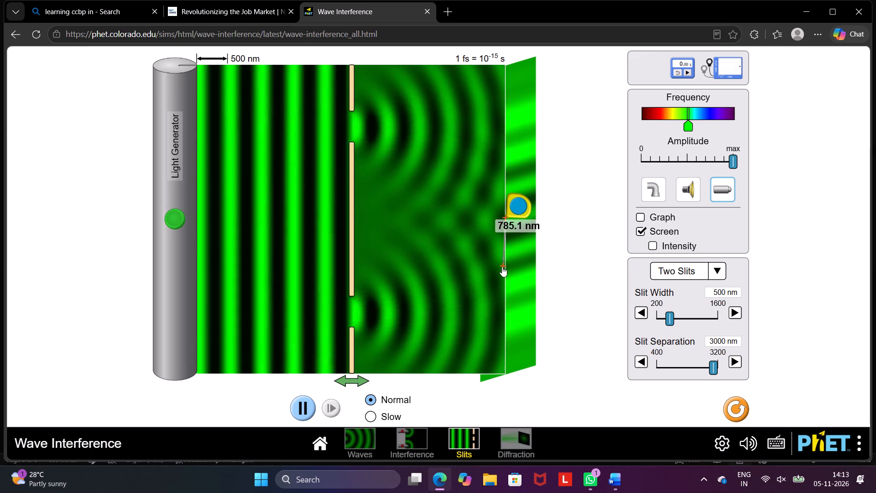
pyautogui.moveTo(502, 267); pyautogui.dragTo(504, 264)
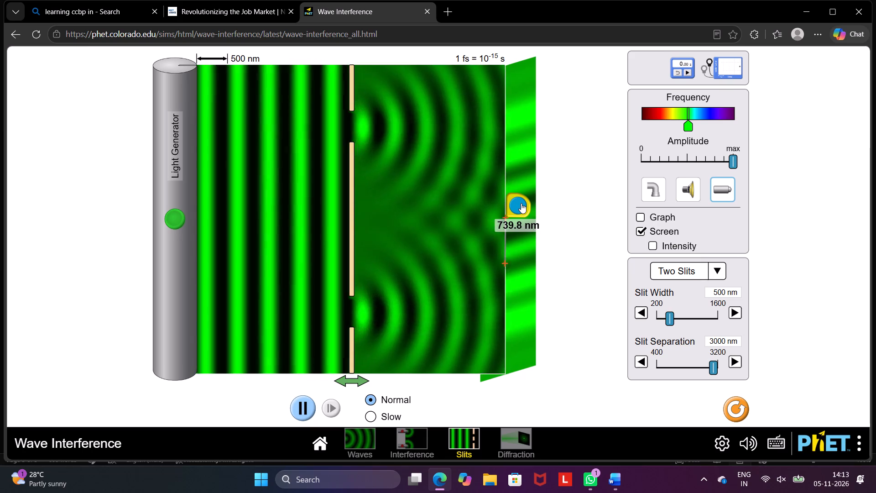
# Switch to the Word lab document and review its data table, order-by-order wavelength formulas, result, discussion, conclusion and question sections.
pyautogui.hotkey('alt', 'Tab')
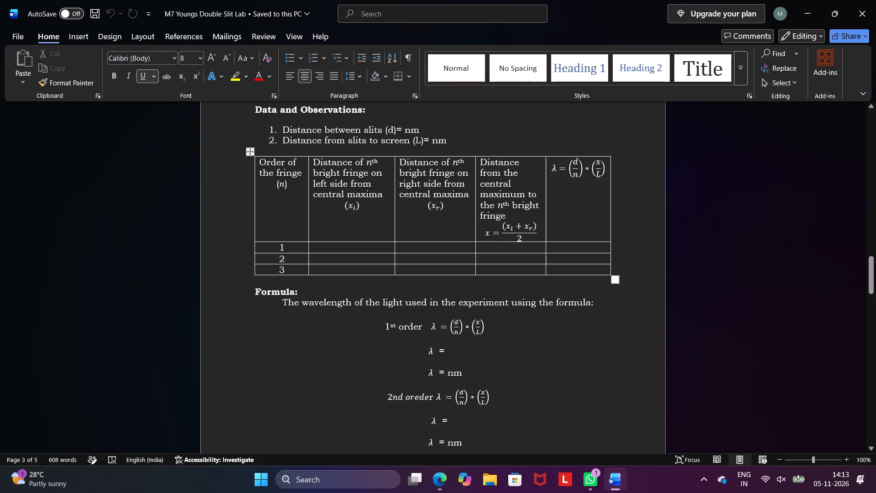
pyautogui.click(363, 248)
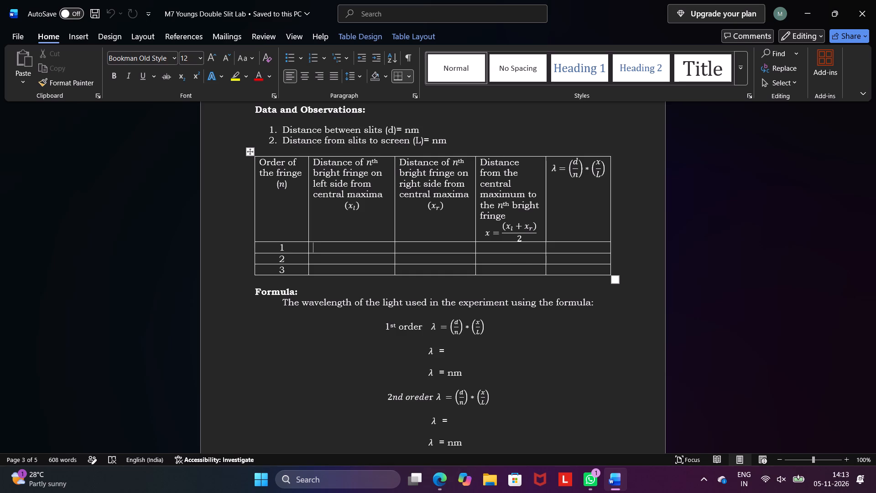
pyautogui.scroll(-3, 363, 251)
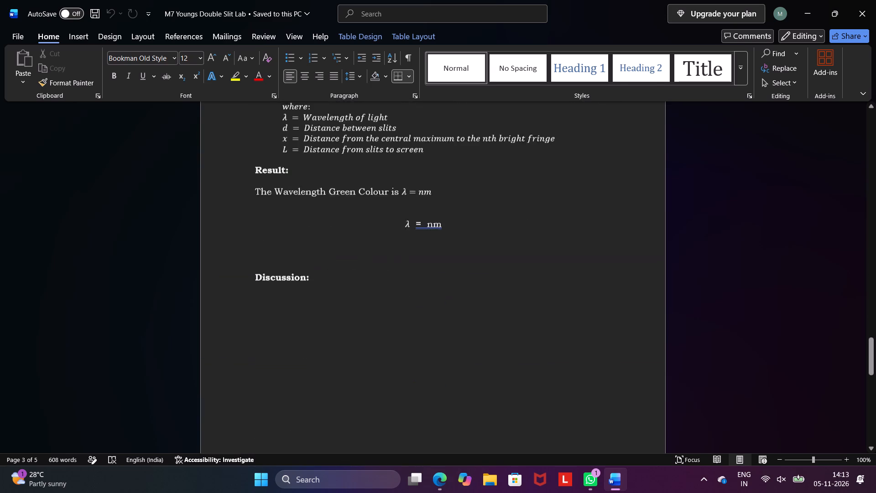
pyautogui.scroll(-2, 363, 251)
pyautogui.scroll(2, 363, 251)
pyautogui.scroll(-6, 363, 251)
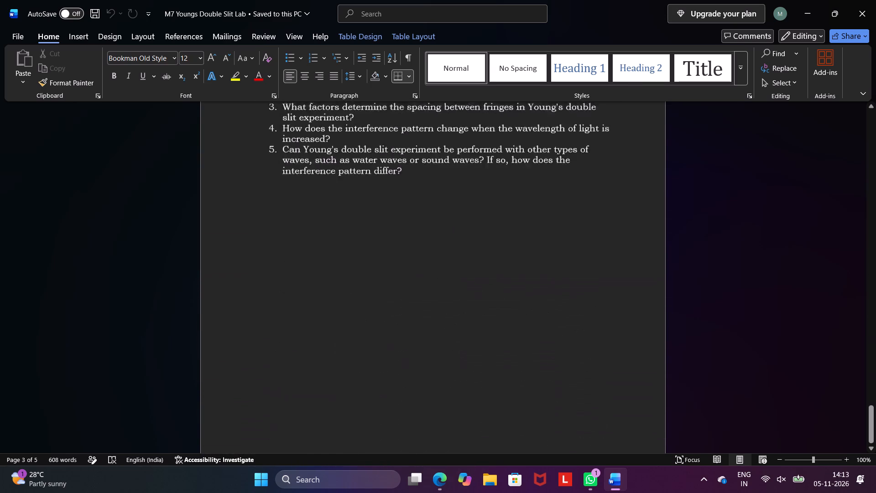
pyautogui.scroll(-2, 363, 251)
pyautogui.scroll(3, 363, 251)
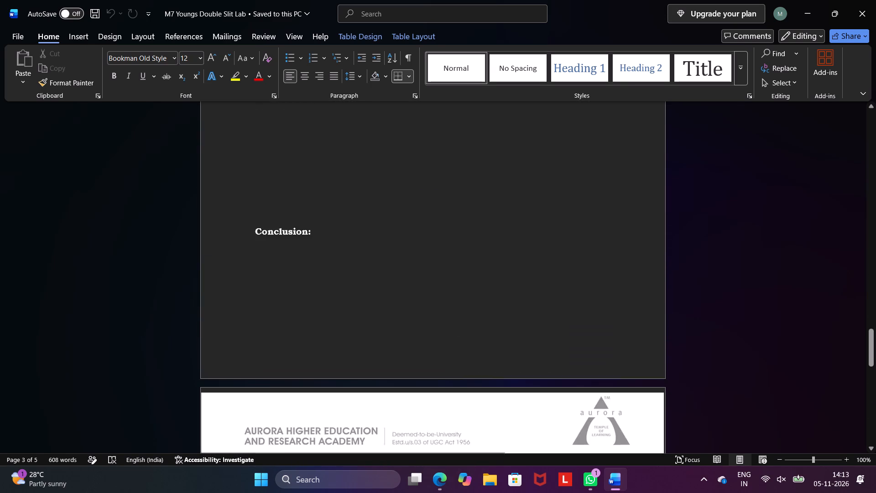
pyautogui.scroll(3, 363, 251)
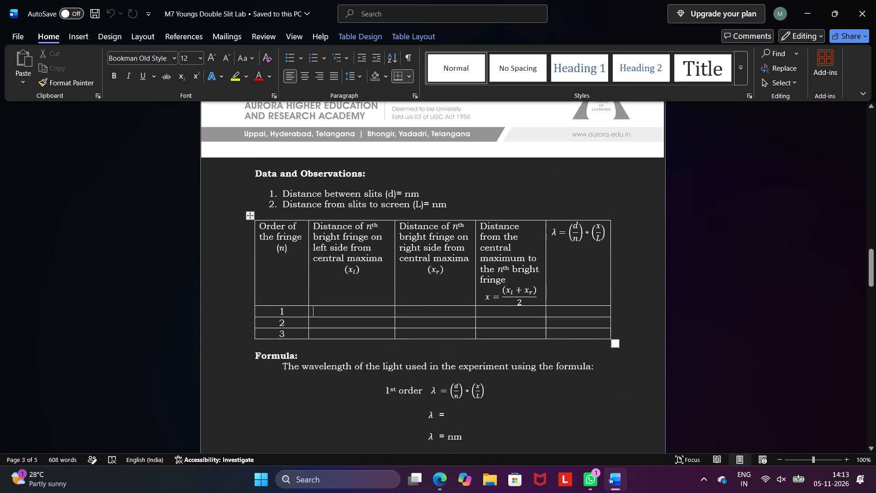
pyautogui.scroll(-3, 363, 251)
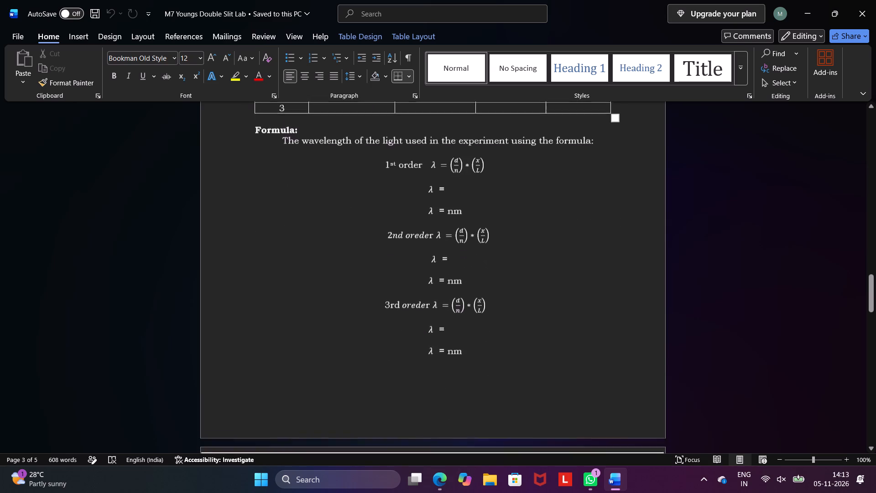
pyautogui.scroll(-1, 363, 251)
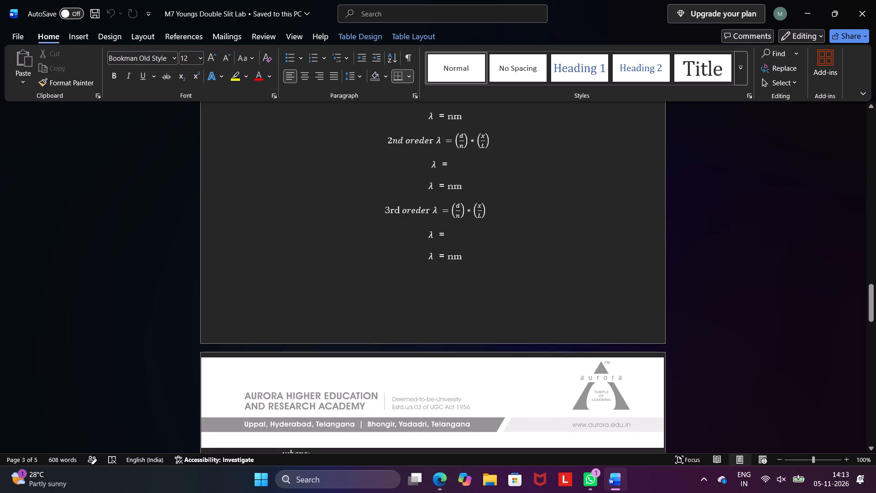
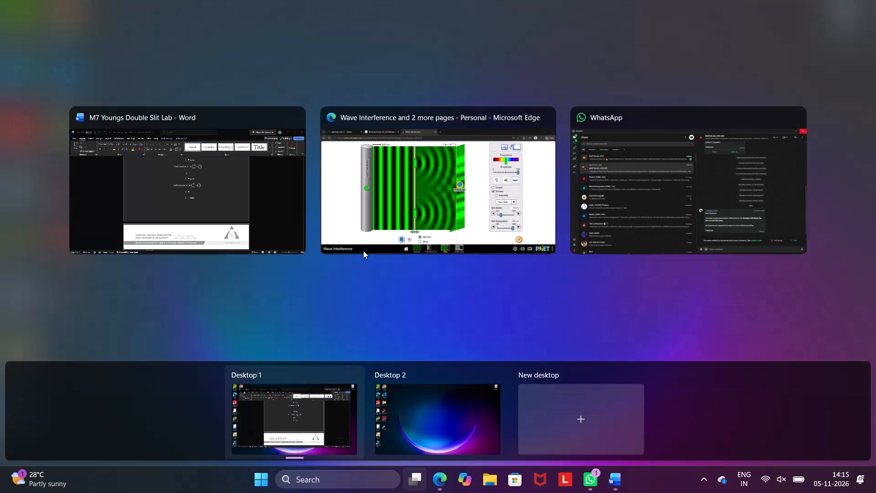
# Switch from the Word lab document back to the Wave Interference simulation in Microsoft Edge to view the double-slit fringe pattern.
pyautogui.click(428, 234)
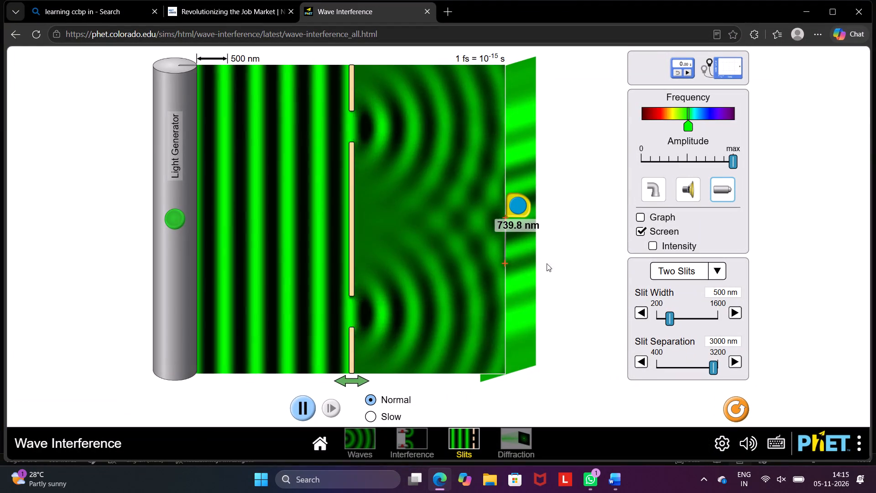
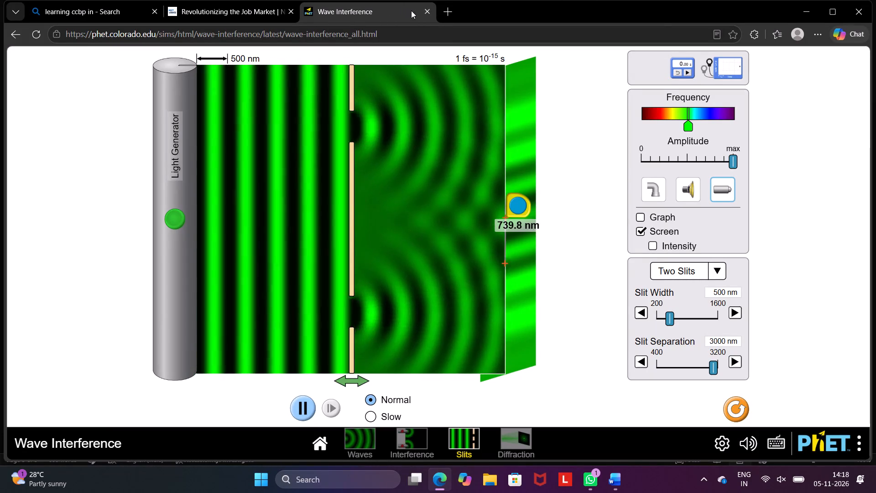
# Close the current Wave Interference tab and reopen the simulation from the link above the Procedure section in the Word lab document.
pyautogui.click(426, 10)
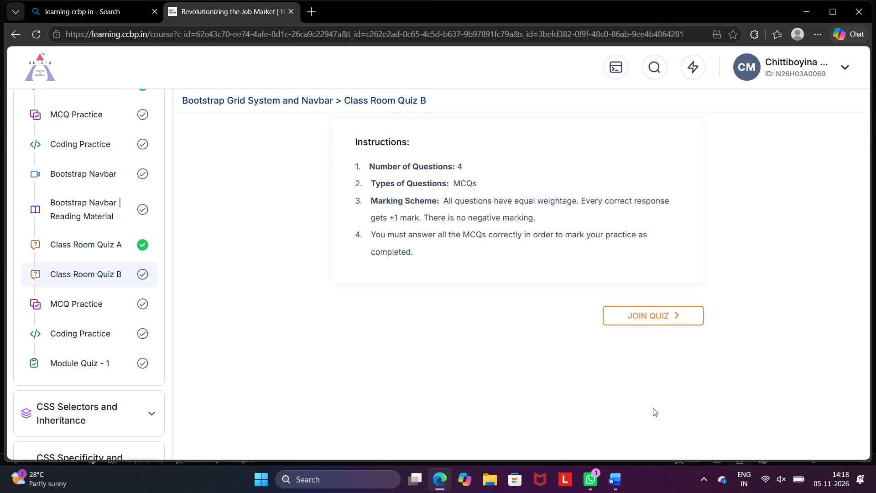
pyautogui.click(620, 484)
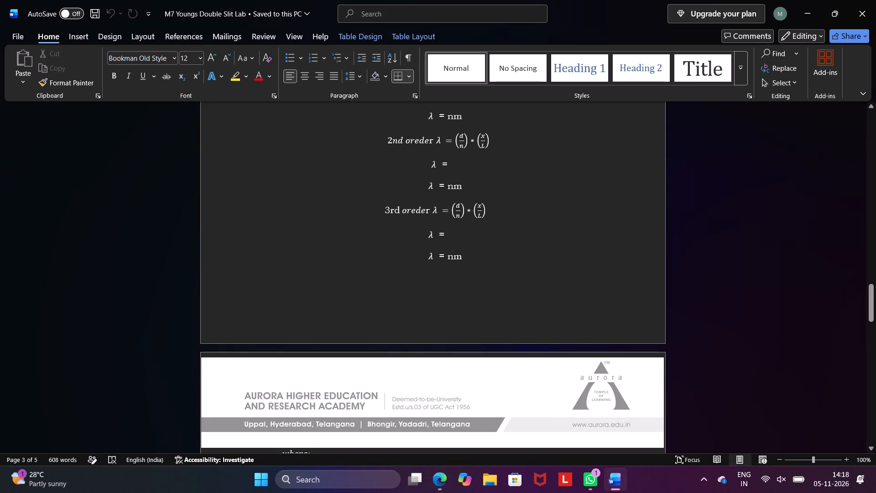
pyautogui.scroll(6, 488, 219)
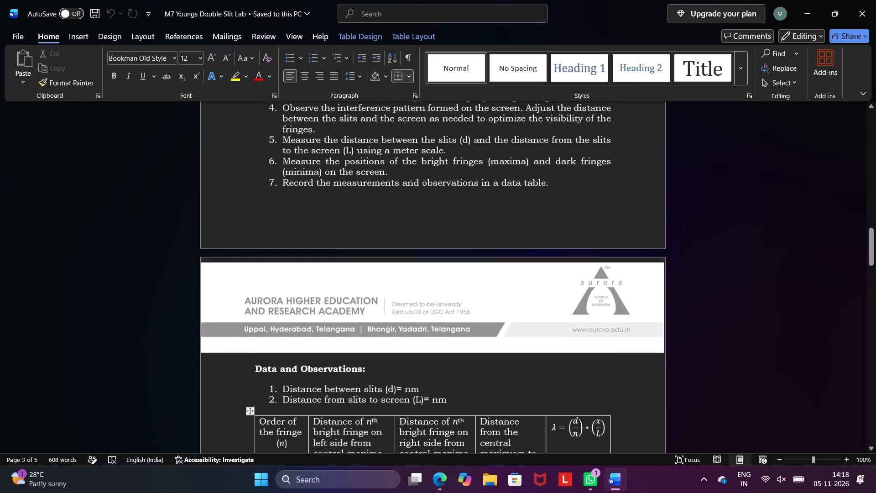
pyautogui.scroll(2, 488, 219)
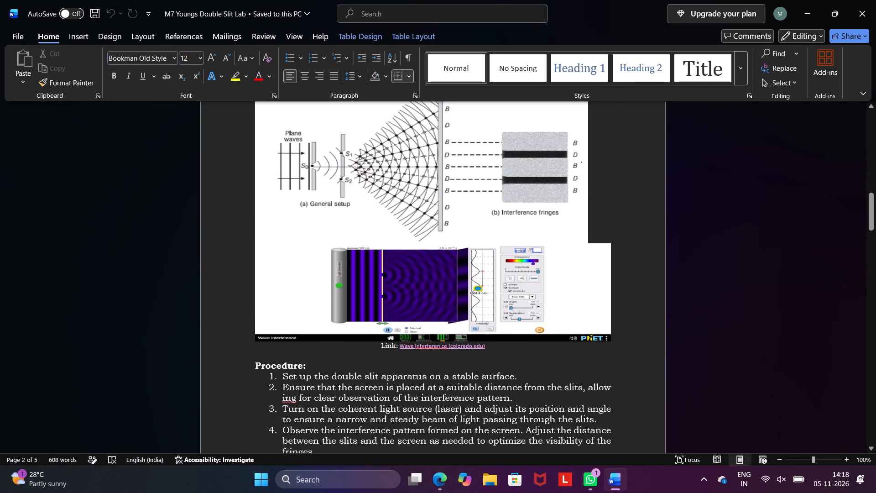
pyautogui.click(456, 350)
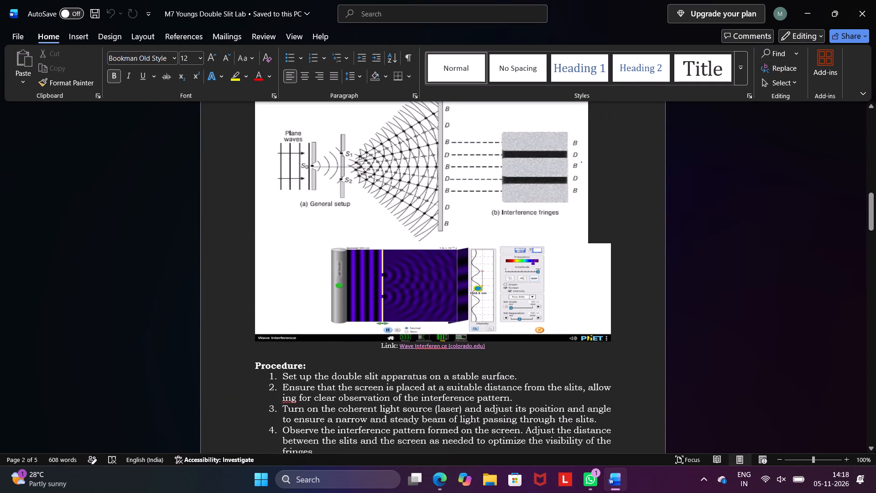
pyautogui.keyDown('ctrl'); pyautogui.click(456, 350); pyautogui.keyUp('ctrl')
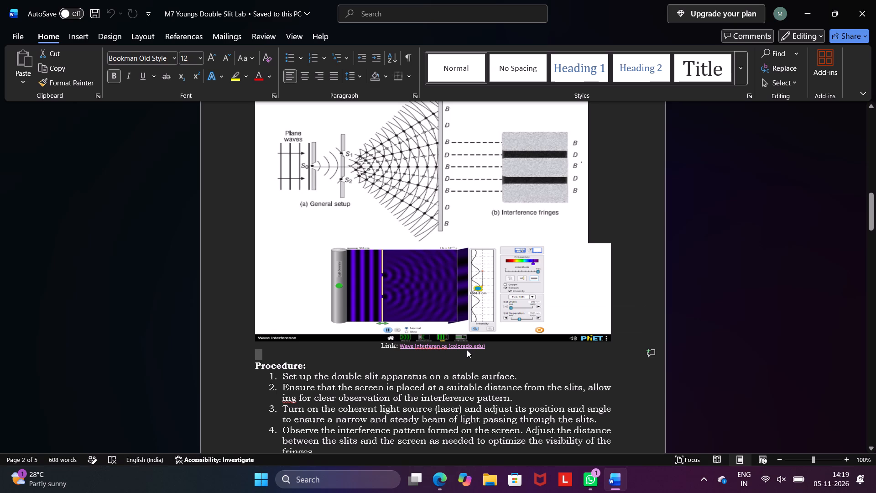
pyautogui.keyDown('ctrl'); pyautogui.click(467, 350); pyautogui.keyUp('ctrl')
pyautogui.keyDown('ctrl'); pyautogui.moveTo(470, 348); pyautogui.dragTo(477, 347); pyautogui.keyUp('ctrl')
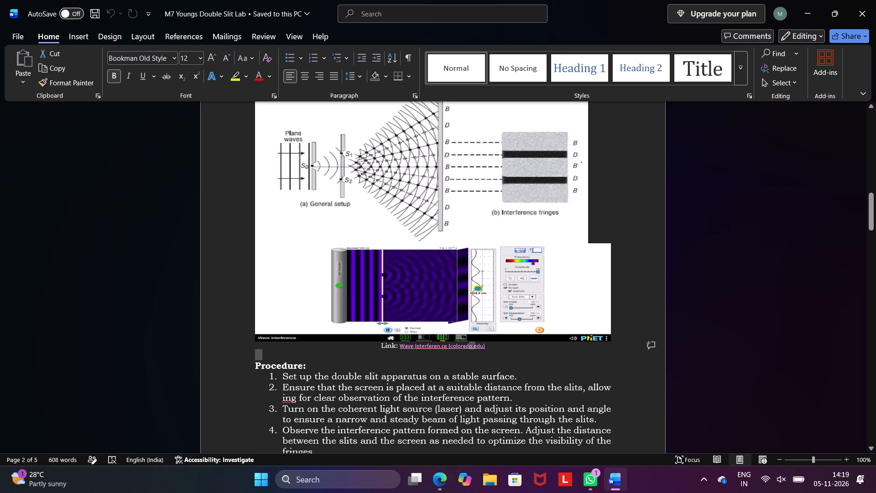
pyautogui.keyDown('ctrl'); pyautogui.moveTo(477, 347); pyautogui.dragTo(477, 347); pyautogui.keyUp('ctrl')
pyautogui.keyDown('ctrl'); pyautogui.click(477, 347); pyautogui.keyUp('ctrl')
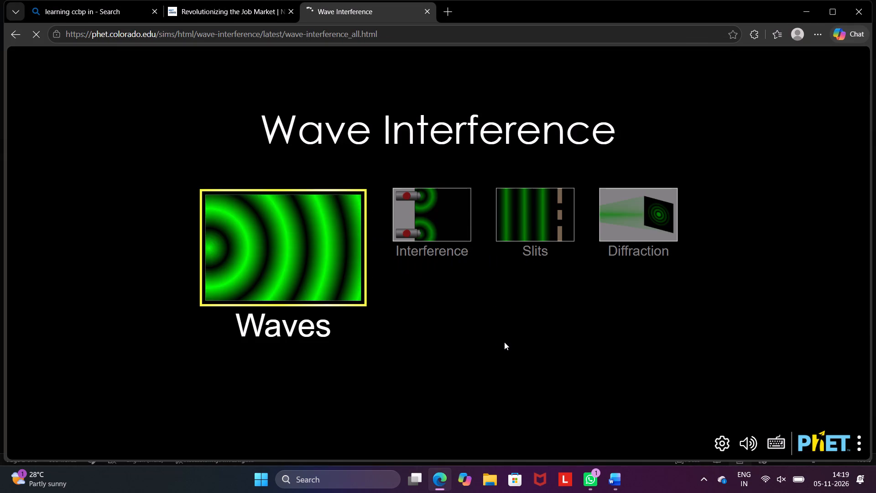
# Set up the Slits simulation with light waves, the screen shown and two slits, and turn on the light generator.
pyautogui.click(545, 235)
pyautogui.click(545, 235)
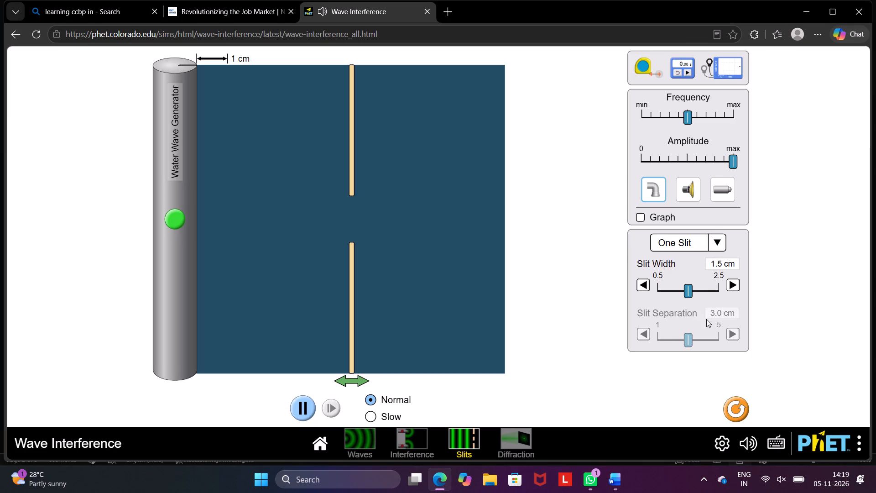
pyautogui.click(715, 196)
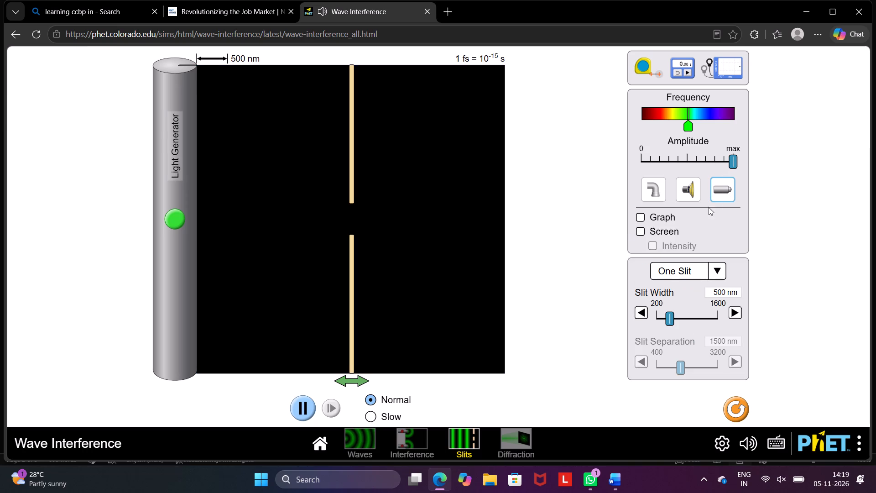
pyautogui.click(670, 233)
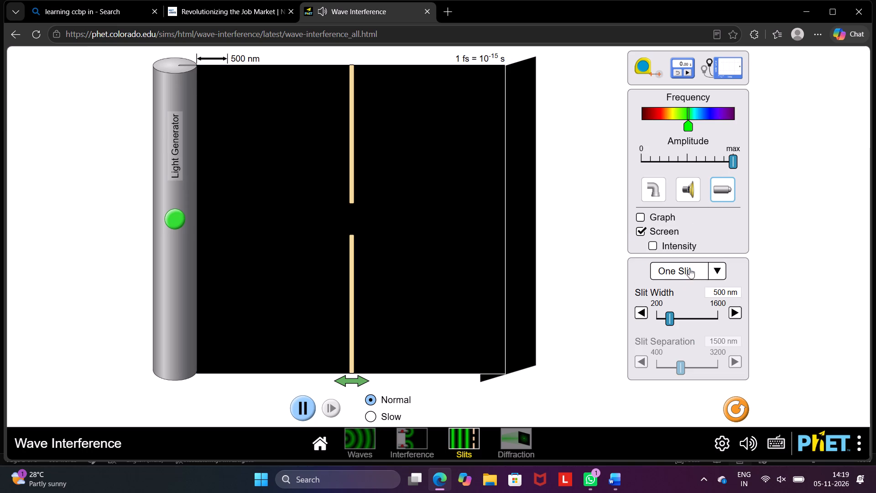
pyautogui.click(716, 276)
pyautogui.click(697, 301)
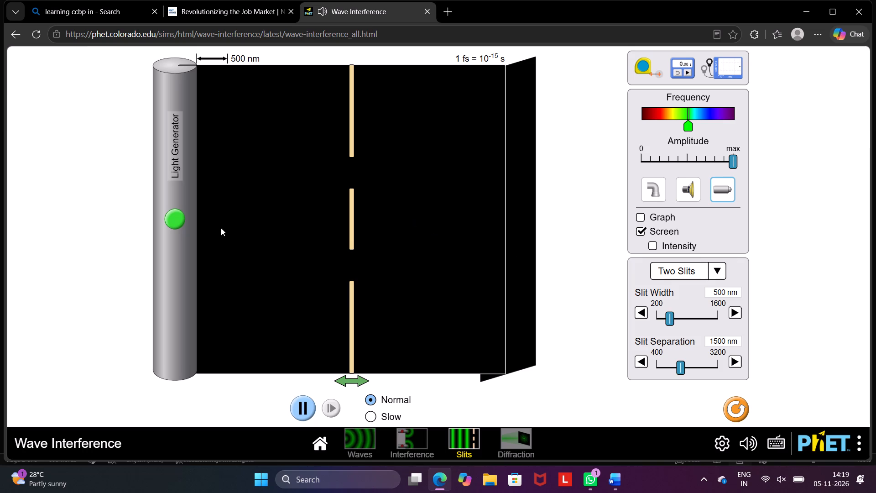
pyautogui.click(175, 214)
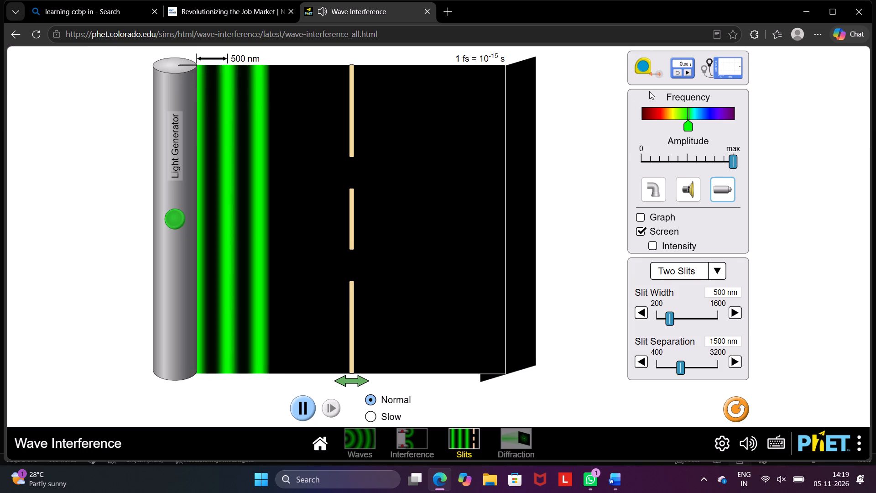
# Measure the horizontal distance from the slit barrier, midway between the two slits, to the screen with the measuring tape.
pyautogui.click(652, 70)
pyautogui.click(643, 66)
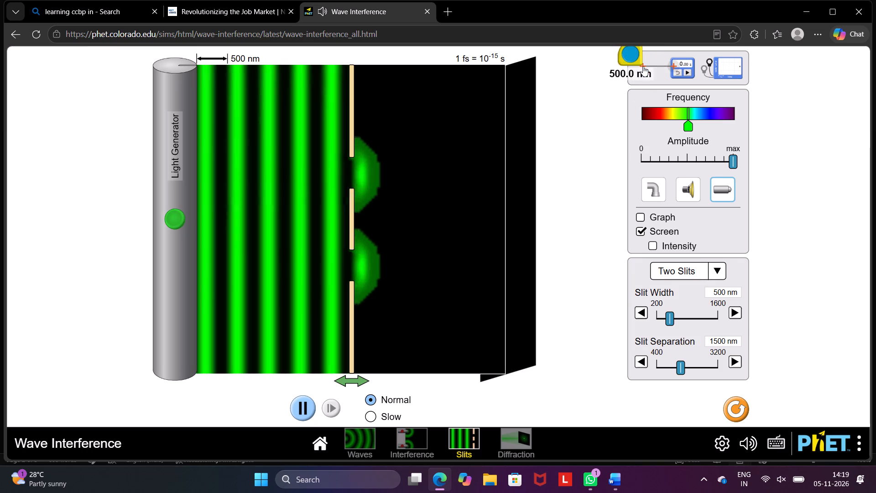
pyautogui.moveTo(643, 66); pyautogui.dragTo(344, 205)
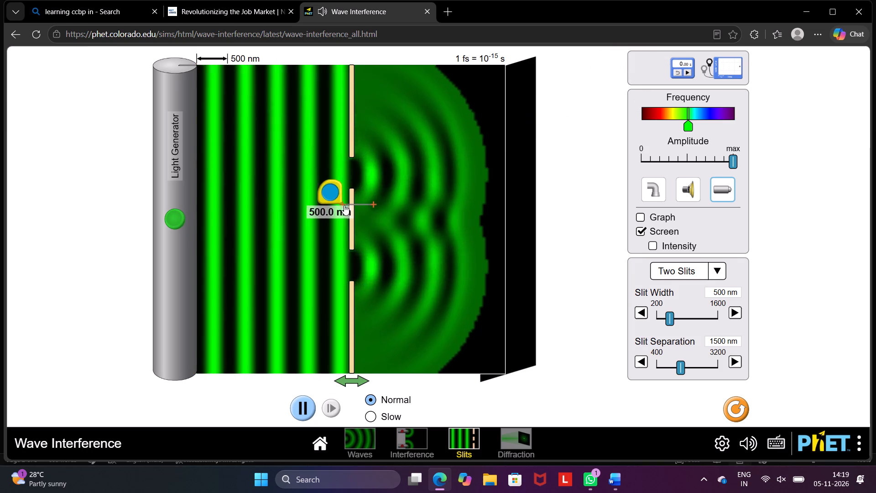
pyautogui.moveTo(344, 205); pyautogui.dragTo(352, 218)
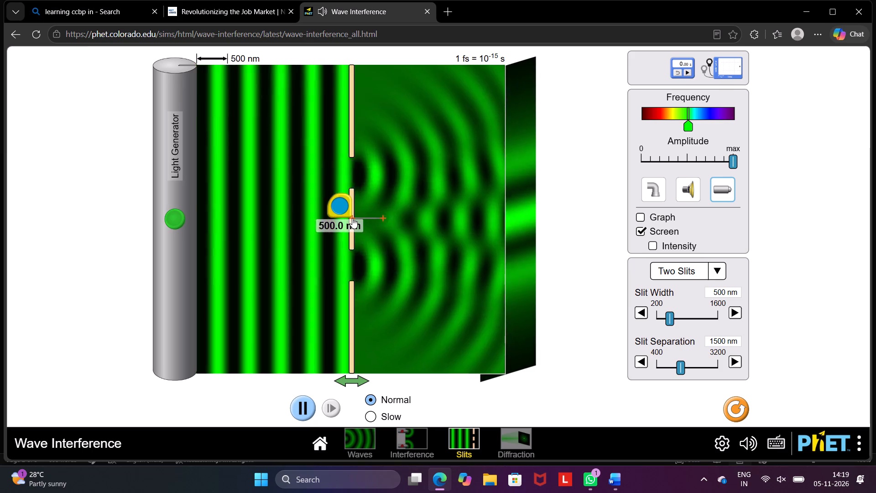
pyautogui.moveTo(352, 218); pyautogui.dragTo(351, 219)
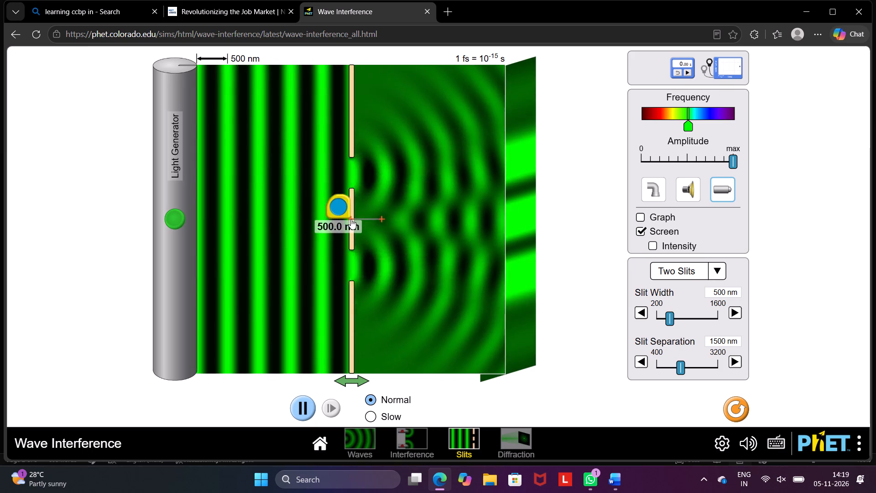
pyautogui.moveTo(351, 219); pyautogui.dragTo(351, 219)
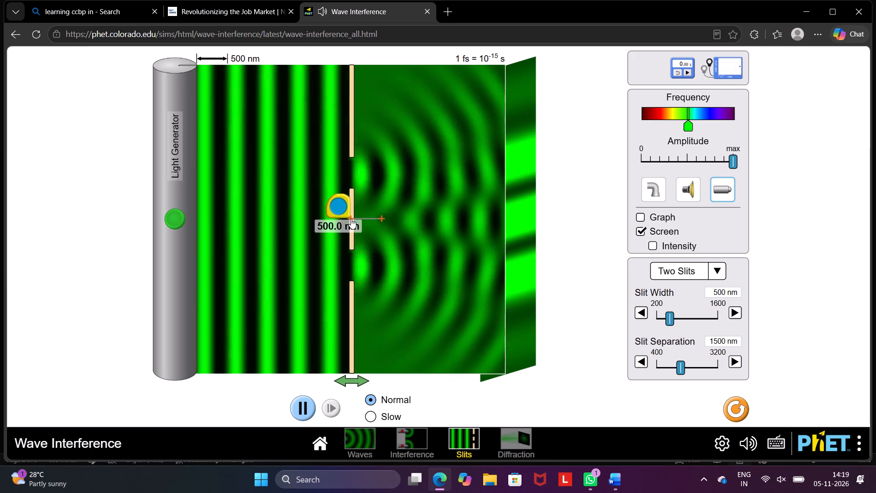
pyautogui.moveTo(379, 218); pyautogui.dragTo(391, 218)
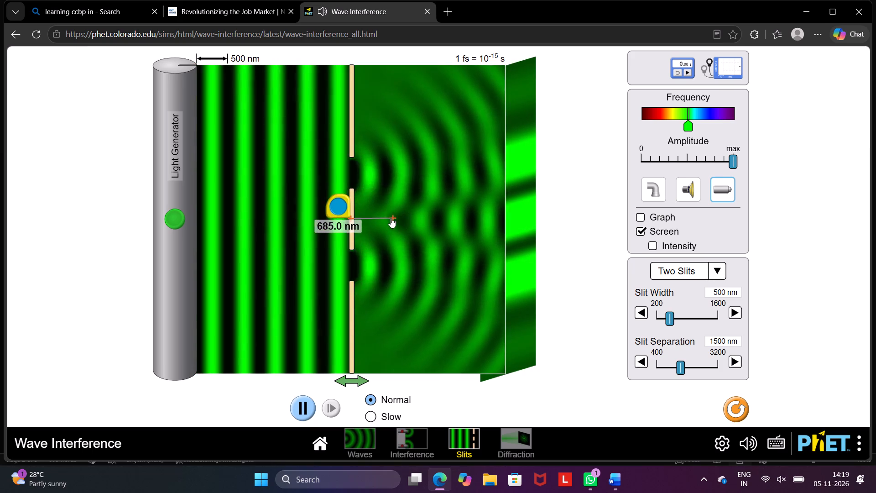
pyautogui.moveTo(391, 218); pyautogui.dragTo(477, 223)
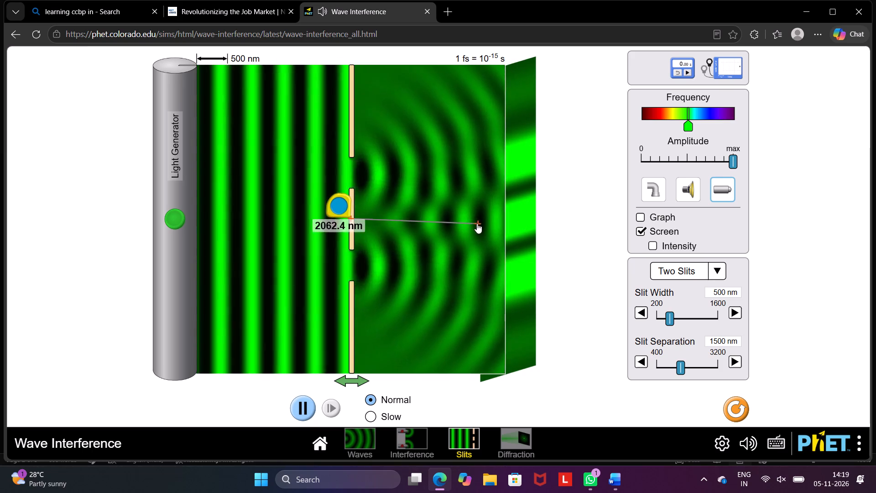
pyautogui.moveTo(477, 223); pyautogui.dragTo(502, 220)
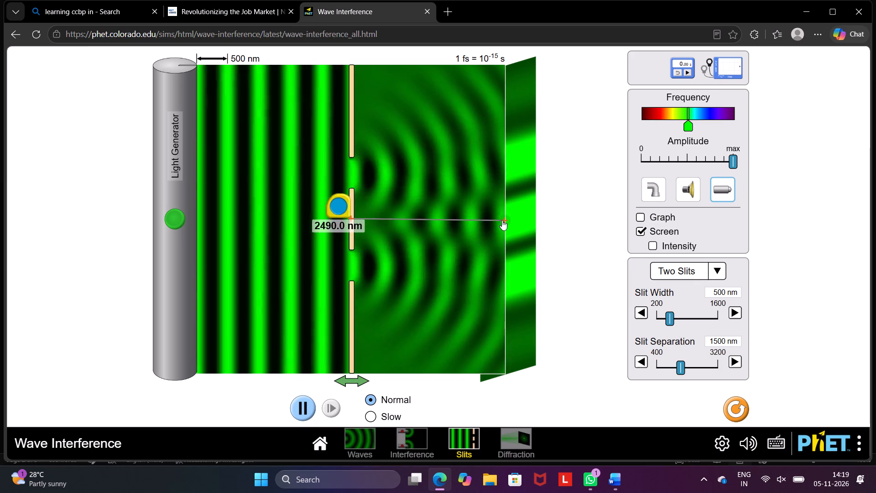
pyautogui.moveTo(502, 220); pyautogui.dragTo(501, 218)
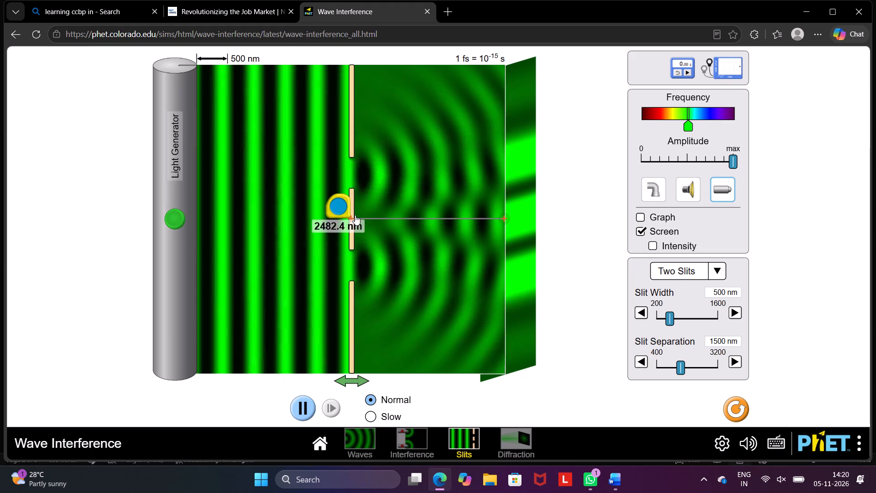
pyautogui.click(350, 216)
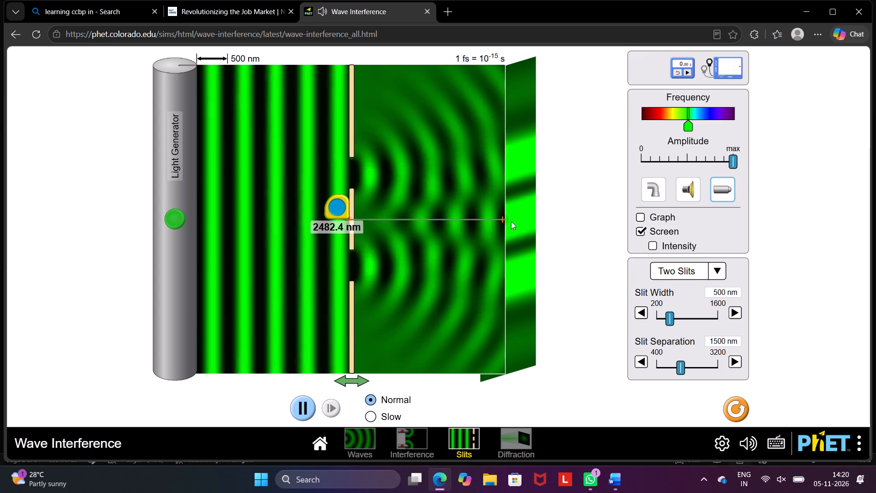
pyautogui.click(501, 220)
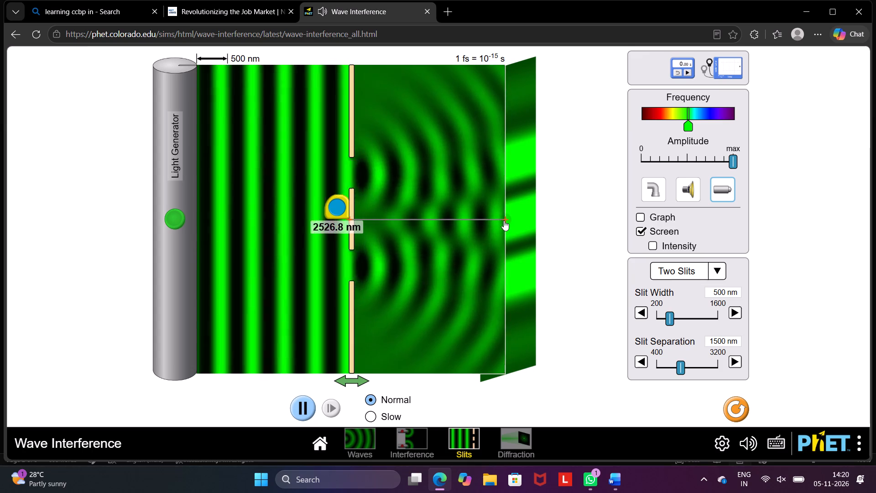
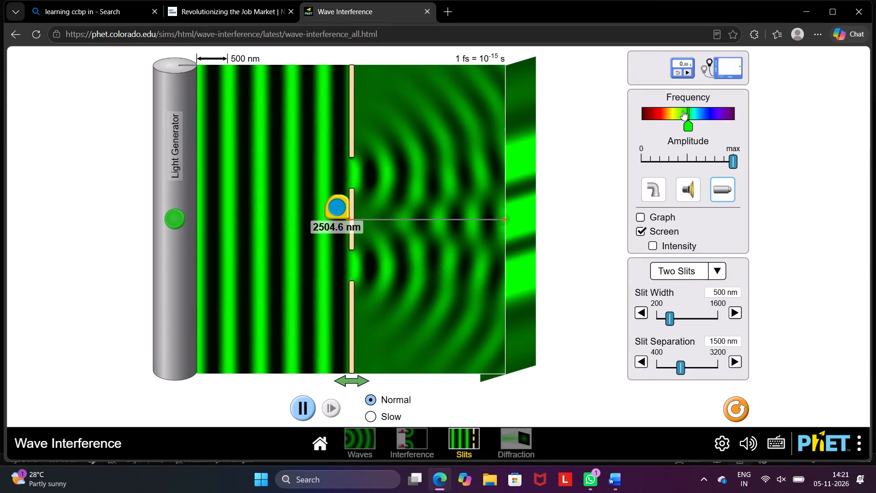
# Shift the light frequency slightly toward yellow-green on the colour spectrum.
pyautogui.click(683, 110)
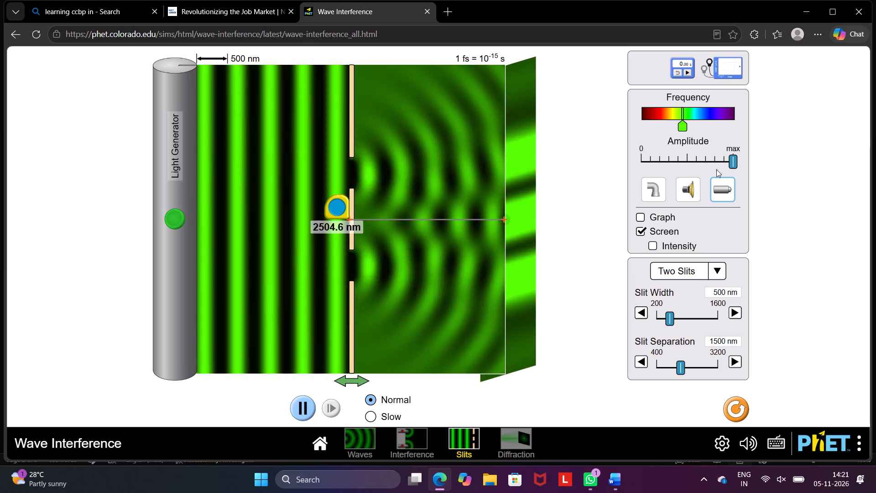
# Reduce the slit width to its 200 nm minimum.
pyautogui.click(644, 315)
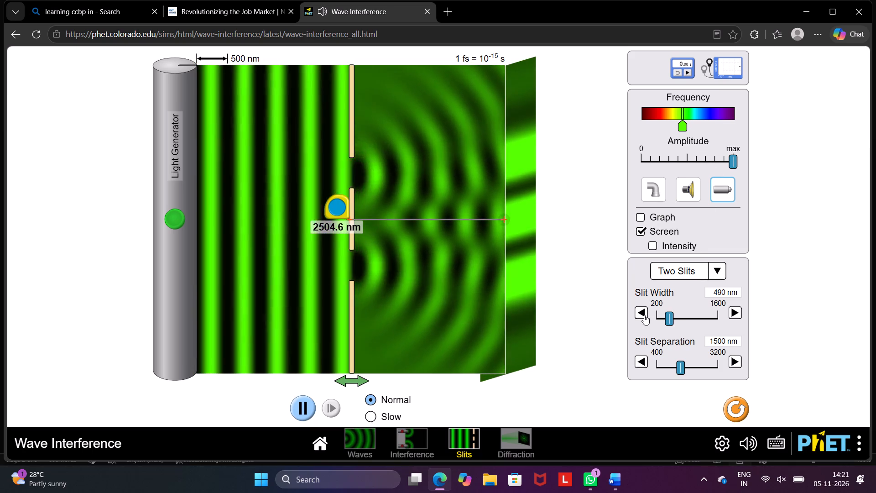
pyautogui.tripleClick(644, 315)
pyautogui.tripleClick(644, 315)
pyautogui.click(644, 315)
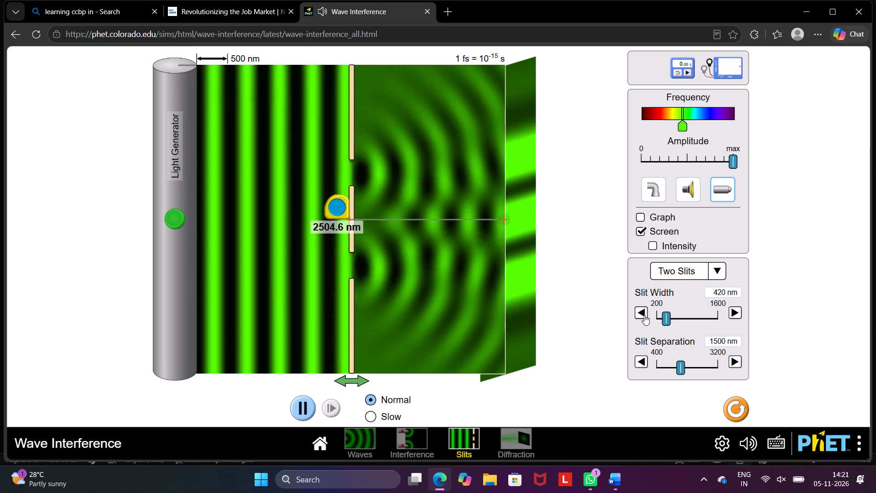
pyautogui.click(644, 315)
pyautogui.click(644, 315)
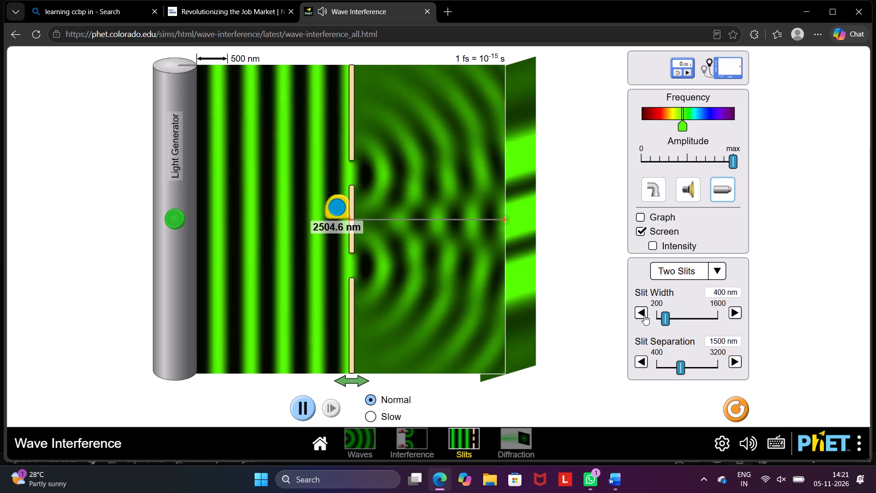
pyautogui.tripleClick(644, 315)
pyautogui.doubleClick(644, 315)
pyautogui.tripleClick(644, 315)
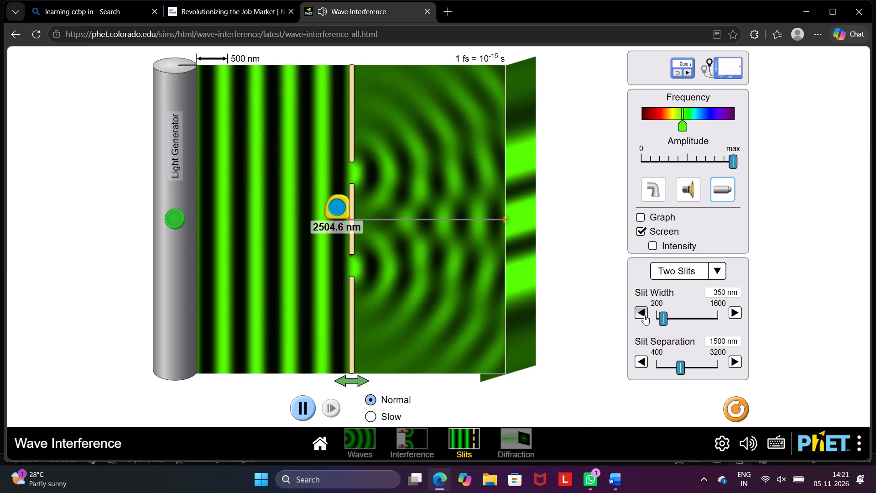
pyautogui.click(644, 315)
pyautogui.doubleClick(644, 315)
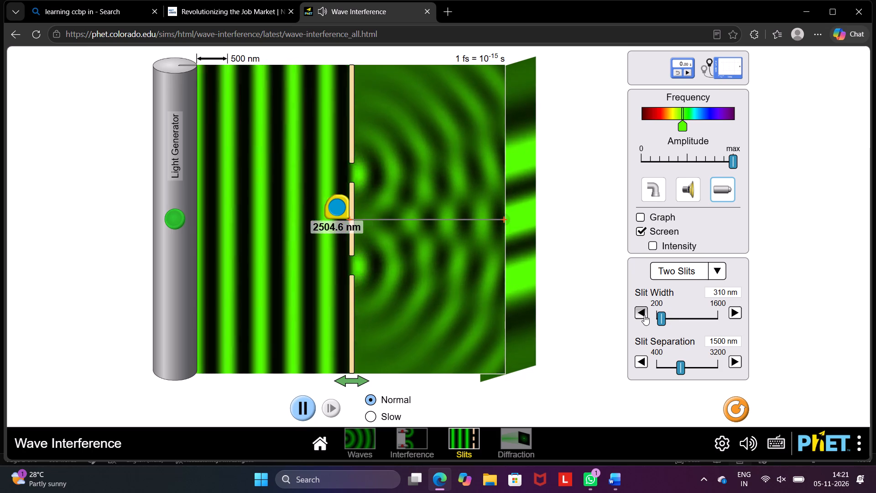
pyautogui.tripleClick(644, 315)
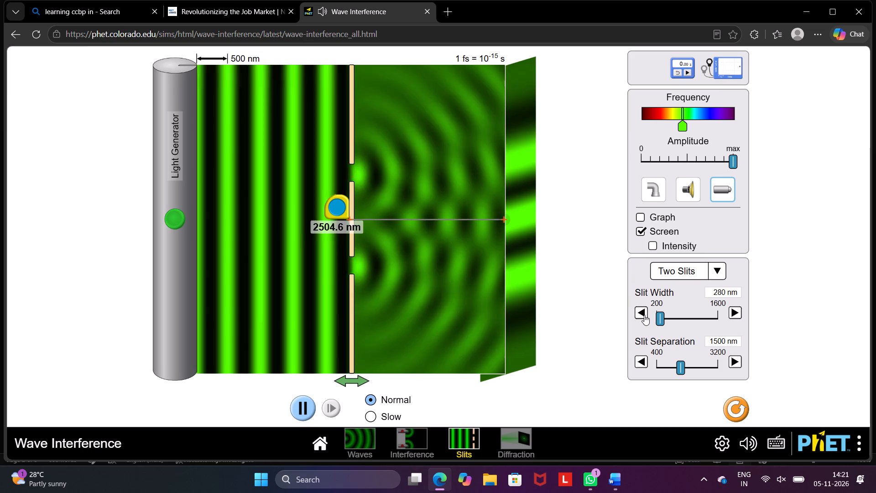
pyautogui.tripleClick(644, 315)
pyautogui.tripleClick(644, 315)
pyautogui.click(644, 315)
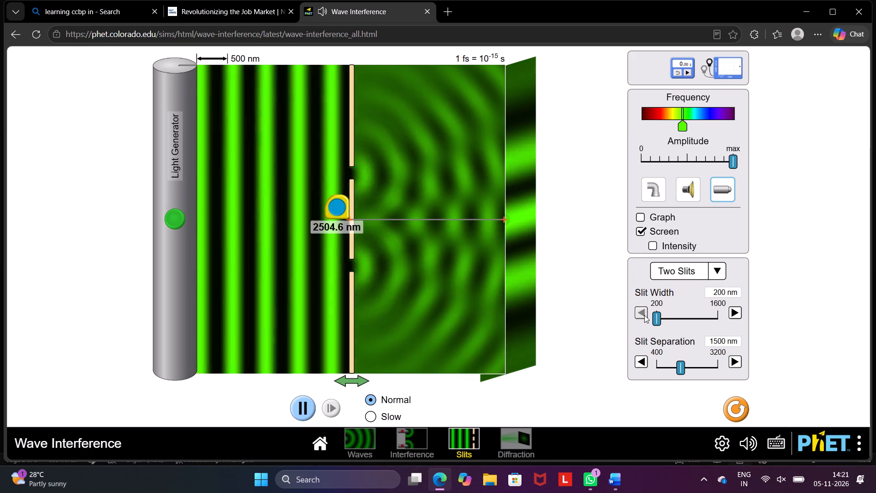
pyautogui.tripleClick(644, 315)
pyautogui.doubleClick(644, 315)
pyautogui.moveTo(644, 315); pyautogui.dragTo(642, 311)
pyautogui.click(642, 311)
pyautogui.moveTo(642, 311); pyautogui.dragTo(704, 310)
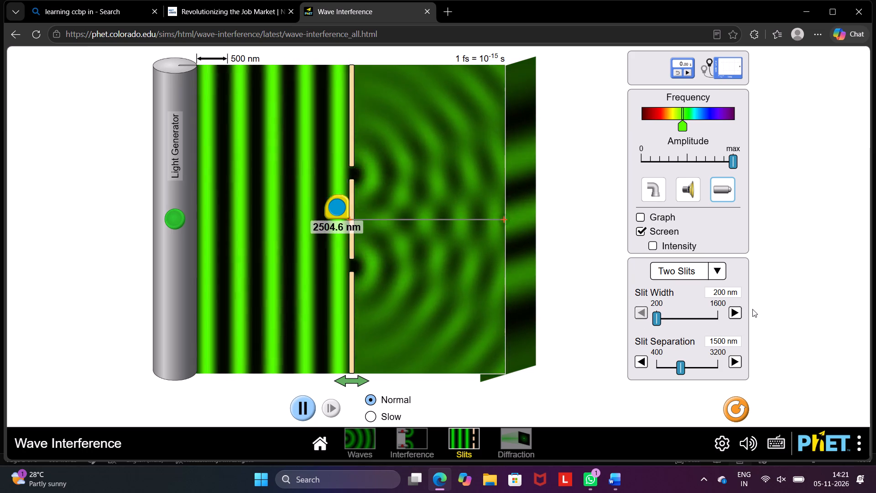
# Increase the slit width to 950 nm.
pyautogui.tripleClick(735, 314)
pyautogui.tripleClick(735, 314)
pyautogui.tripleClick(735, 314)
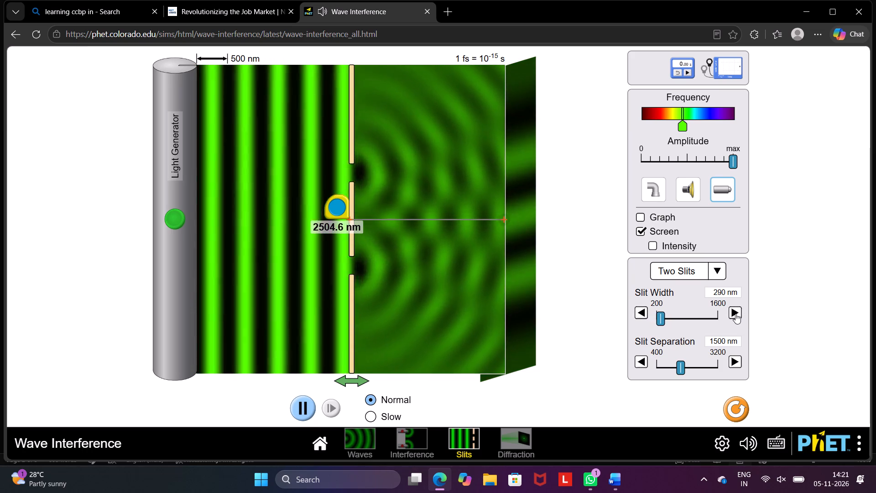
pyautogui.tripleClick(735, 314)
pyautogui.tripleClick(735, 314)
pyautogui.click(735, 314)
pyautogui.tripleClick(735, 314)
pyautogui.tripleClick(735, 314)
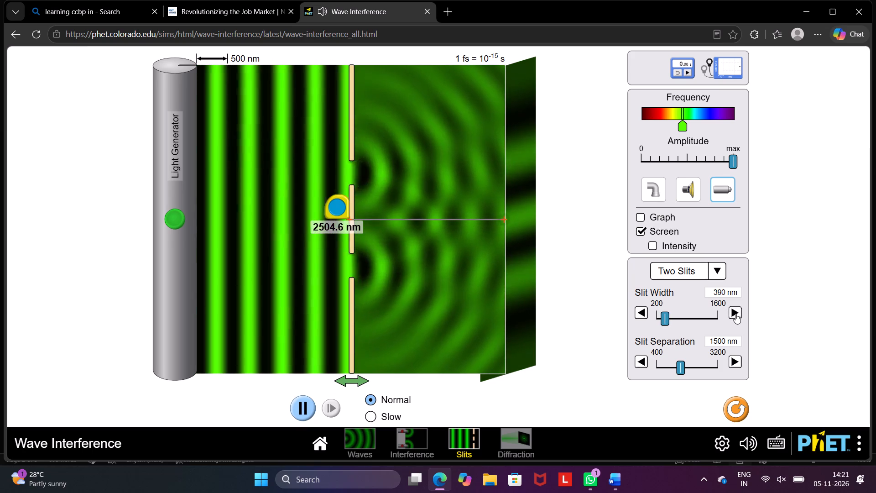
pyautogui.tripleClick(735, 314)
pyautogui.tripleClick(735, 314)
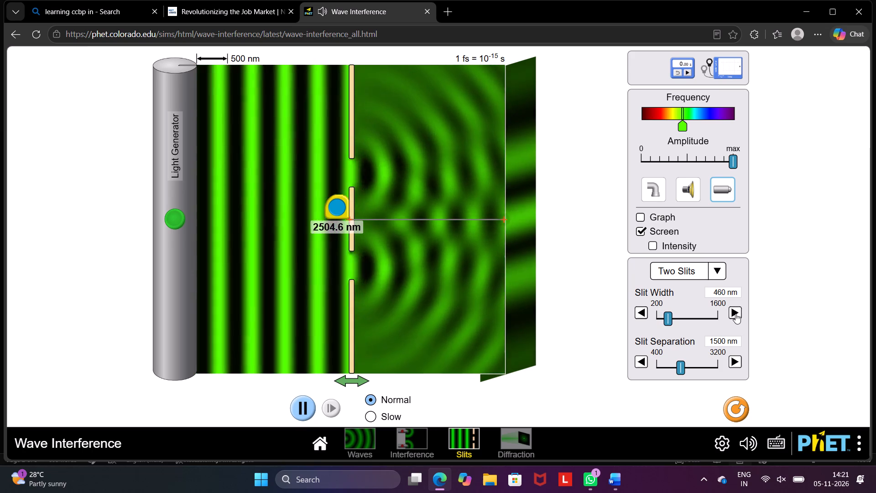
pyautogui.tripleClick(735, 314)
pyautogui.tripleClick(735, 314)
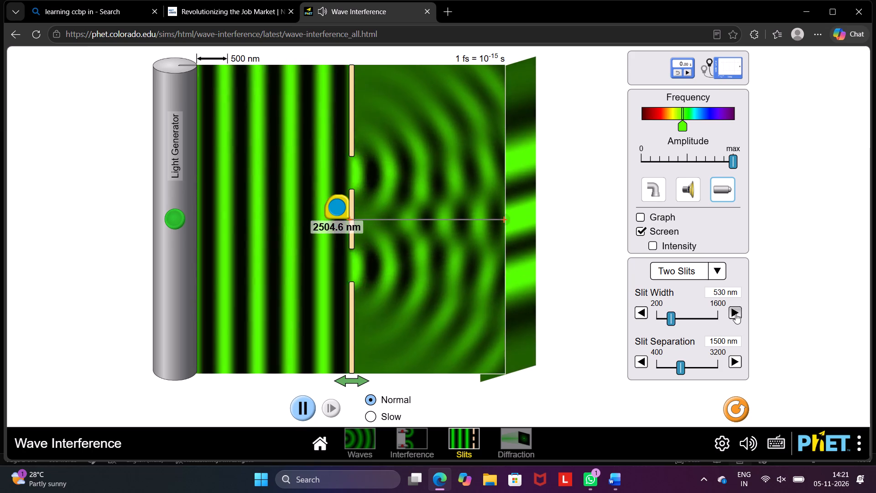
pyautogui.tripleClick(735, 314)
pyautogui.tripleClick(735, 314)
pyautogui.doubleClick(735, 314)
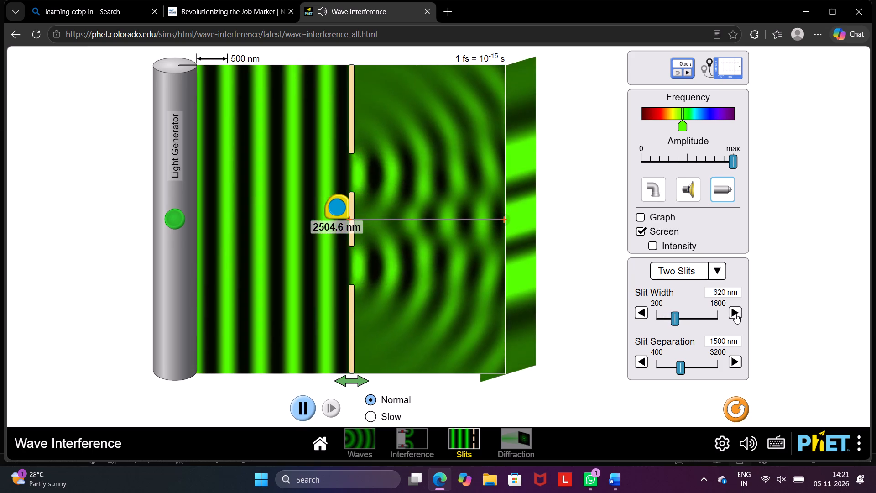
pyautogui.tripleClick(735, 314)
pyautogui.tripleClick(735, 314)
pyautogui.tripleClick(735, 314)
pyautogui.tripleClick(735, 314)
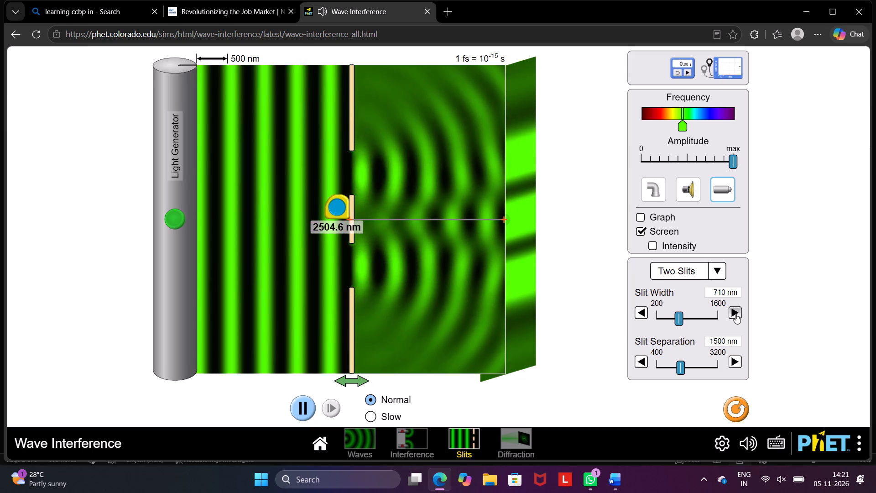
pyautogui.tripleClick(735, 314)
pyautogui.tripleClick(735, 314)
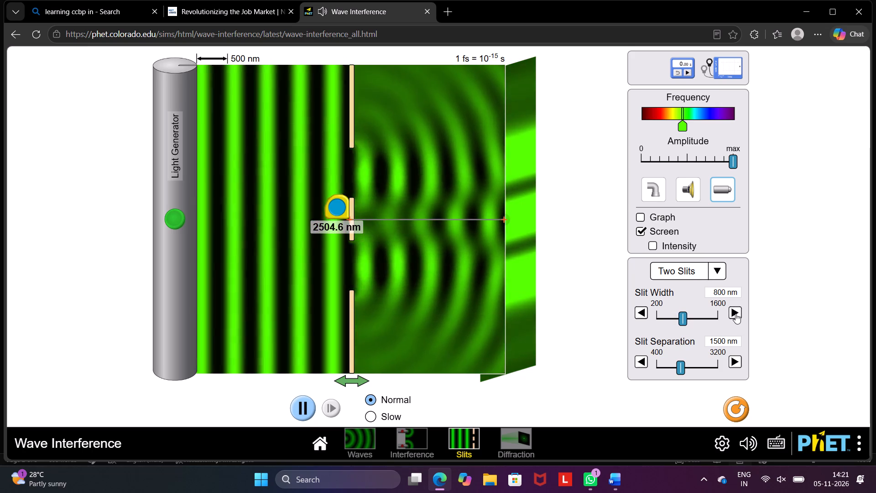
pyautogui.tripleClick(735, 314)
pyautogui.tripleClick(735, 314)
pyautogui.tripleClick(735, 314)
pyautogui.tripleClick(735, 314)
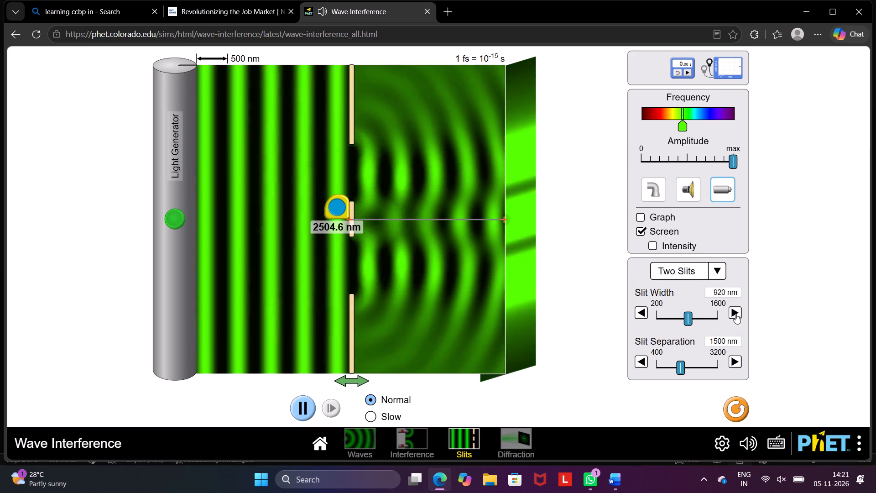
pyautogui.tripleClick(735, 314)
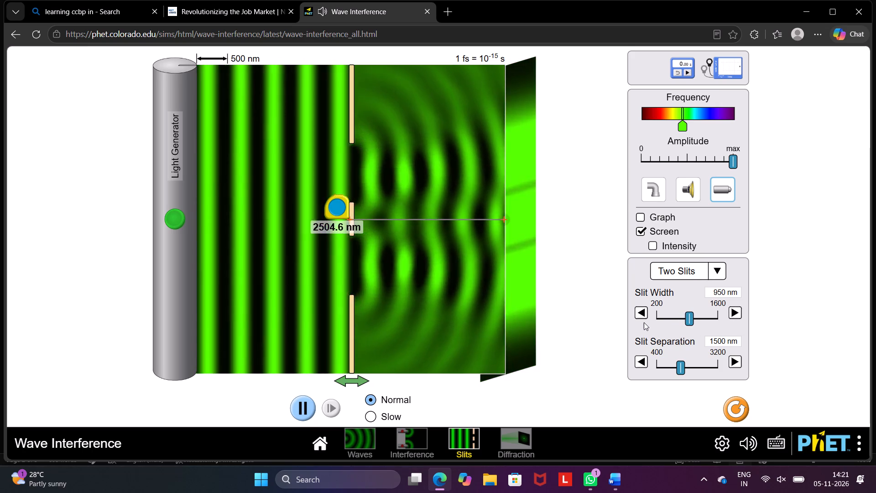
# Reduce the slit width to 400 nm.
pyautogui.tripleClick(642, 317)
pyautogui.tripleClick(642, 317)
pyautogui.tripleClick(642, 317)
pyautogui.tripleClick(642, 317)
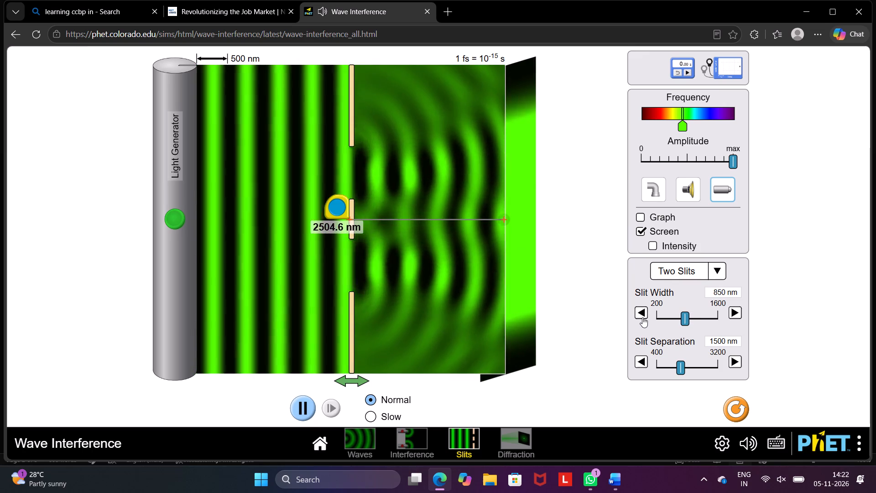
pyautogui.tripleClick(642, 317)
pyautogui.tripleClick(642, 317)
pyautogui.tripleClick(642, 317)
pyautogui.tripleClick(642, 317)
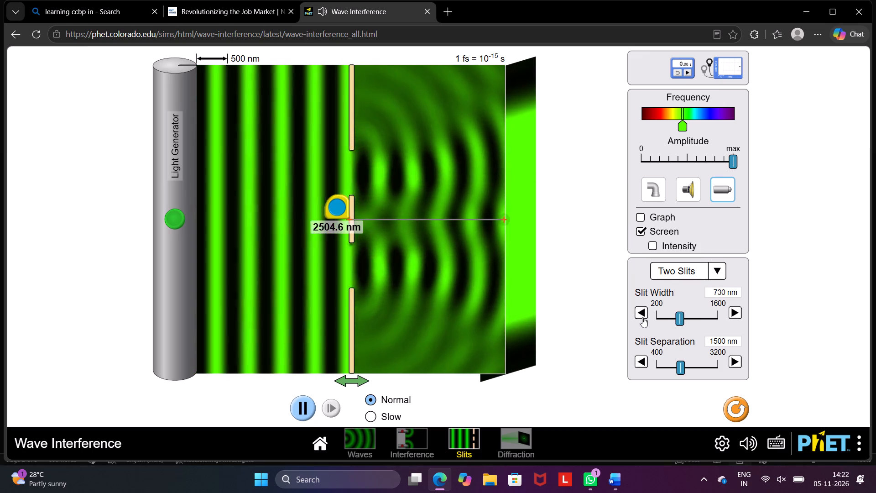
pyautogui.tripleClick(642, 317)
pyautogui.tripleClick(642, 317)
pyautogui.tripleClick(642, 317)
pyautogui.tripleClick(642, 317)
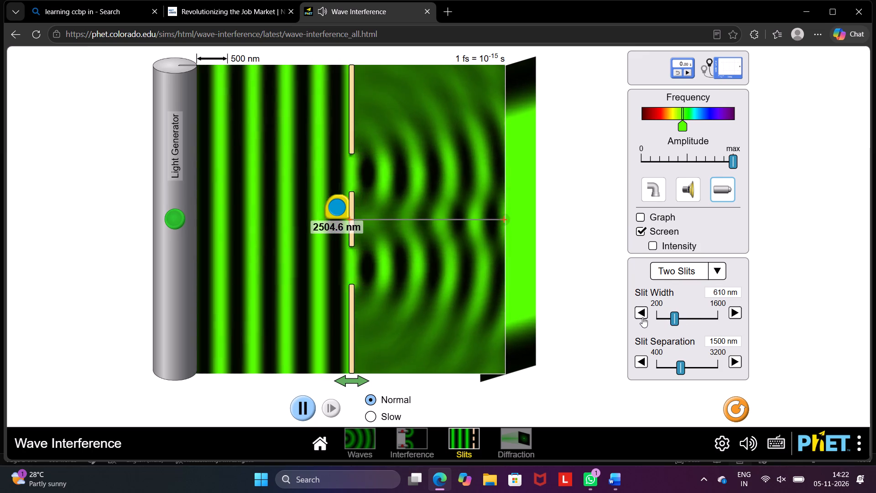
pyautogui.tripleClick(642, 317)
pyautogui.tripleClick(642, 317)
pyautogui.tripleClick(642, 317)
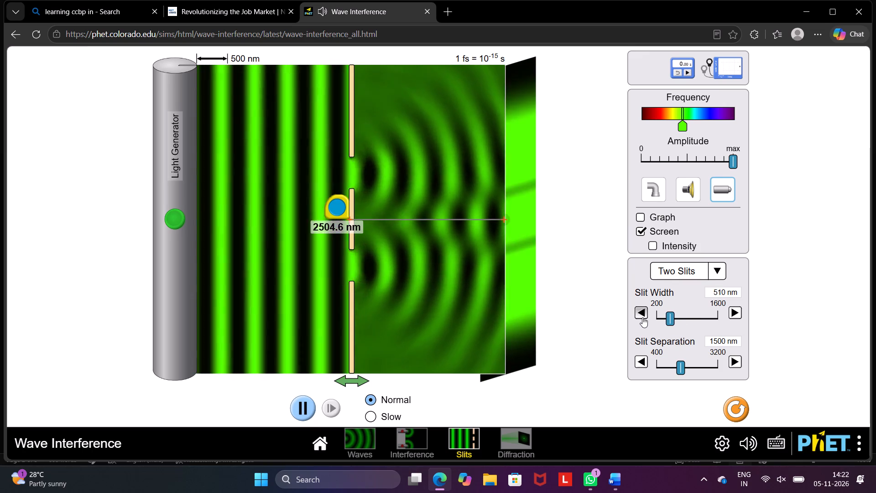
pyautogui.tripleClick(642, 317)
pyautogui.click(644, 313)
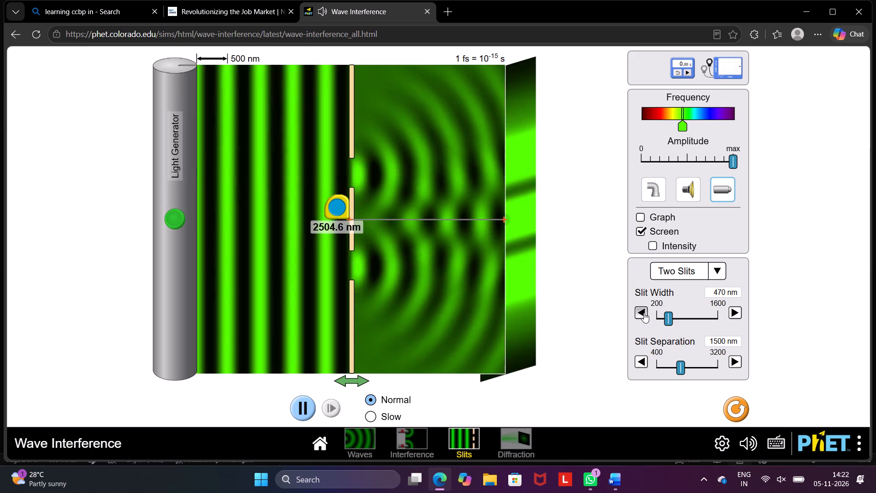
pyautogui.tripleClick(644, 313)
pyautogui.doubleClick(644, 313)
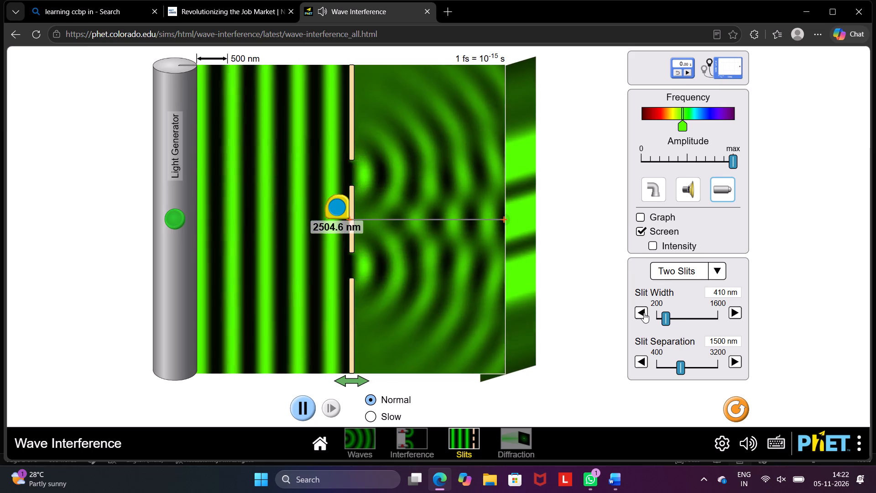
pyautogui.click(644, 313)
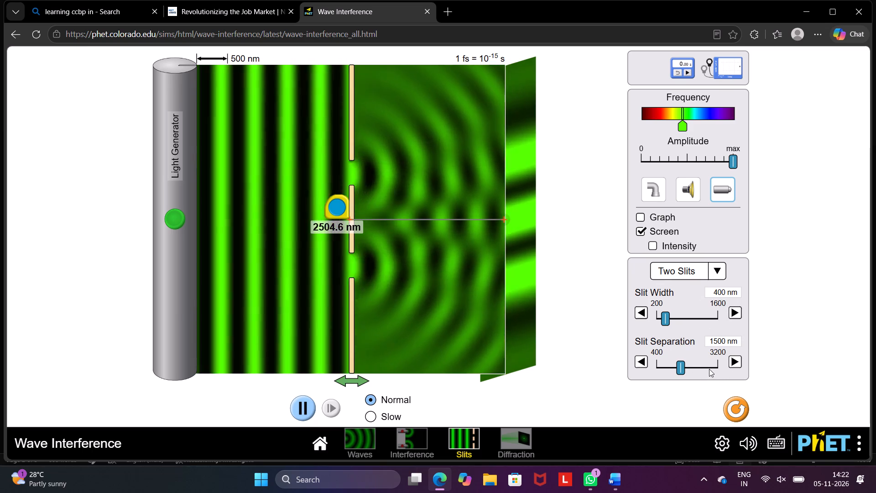
# Set the slit separation to 2700 nm.
pyautogui.click(706, 368)
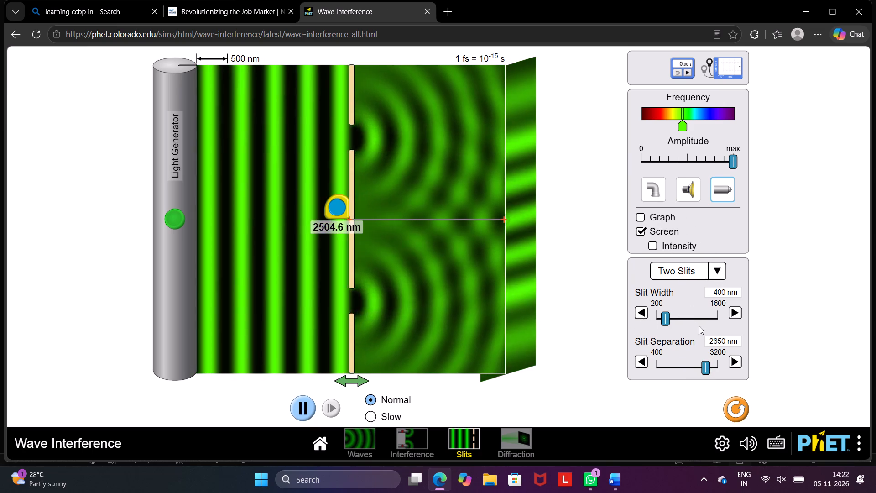
pyautogui.click(733, 357)
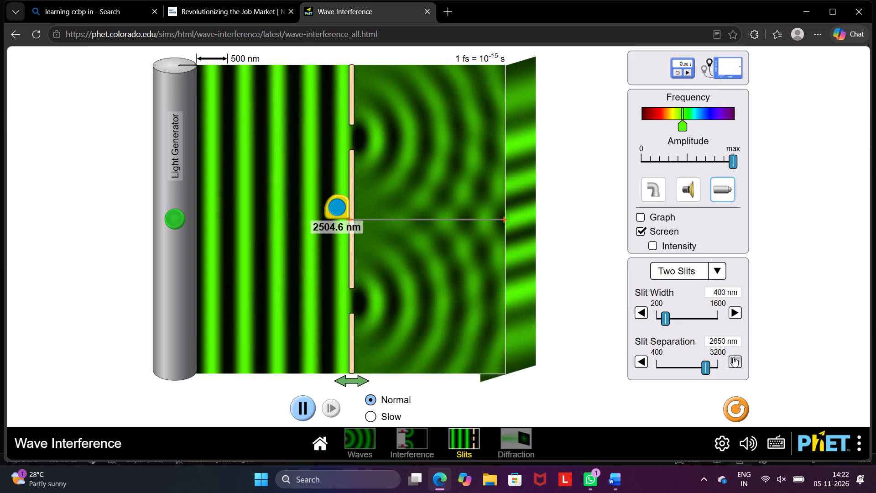
pyautogui.tripleClick(733, 357)
pyautogui.click(733, 357)
pyautogui.click(733, 357)
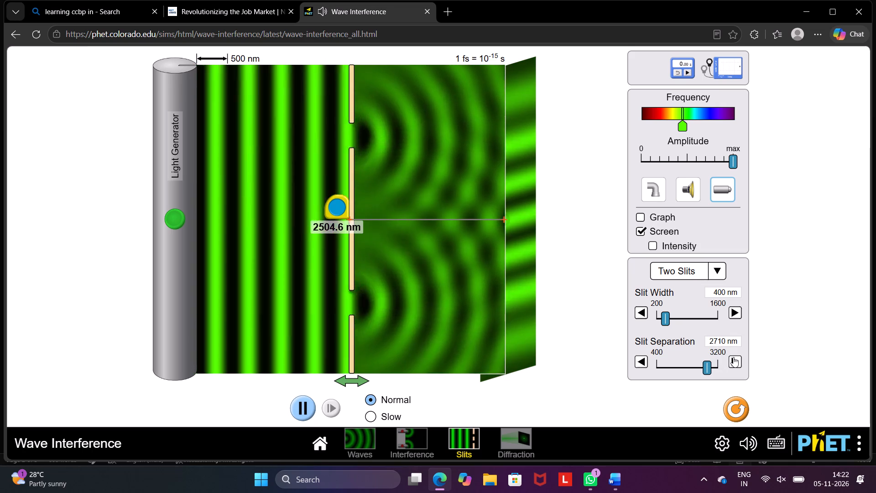
pyautogui.doubleClick(639, 357)
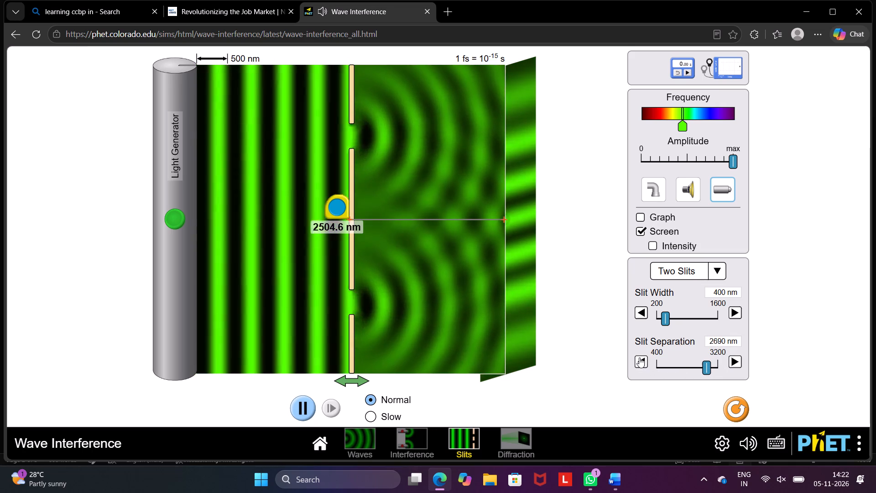
pyautogui.click(730, 359)
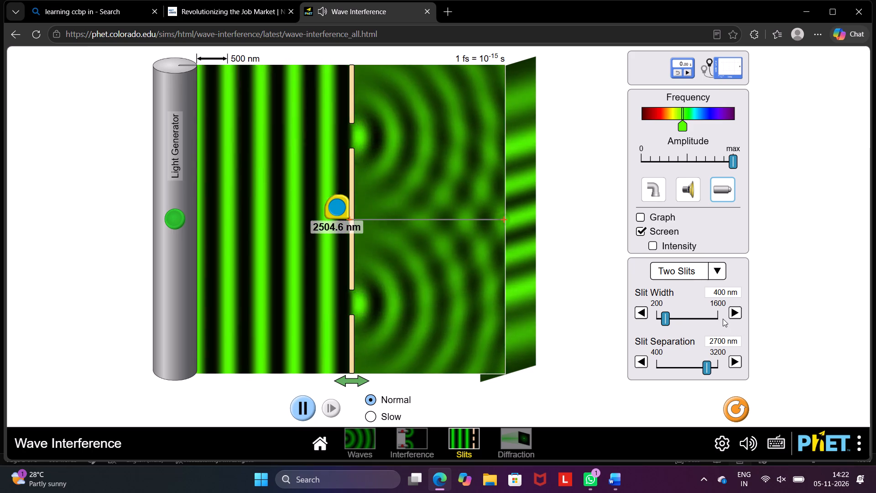
# Set the slit width to 500 nm.
pyautogui.tripleClick(731, 313)
pyautogui.tripleClick(731, 313)
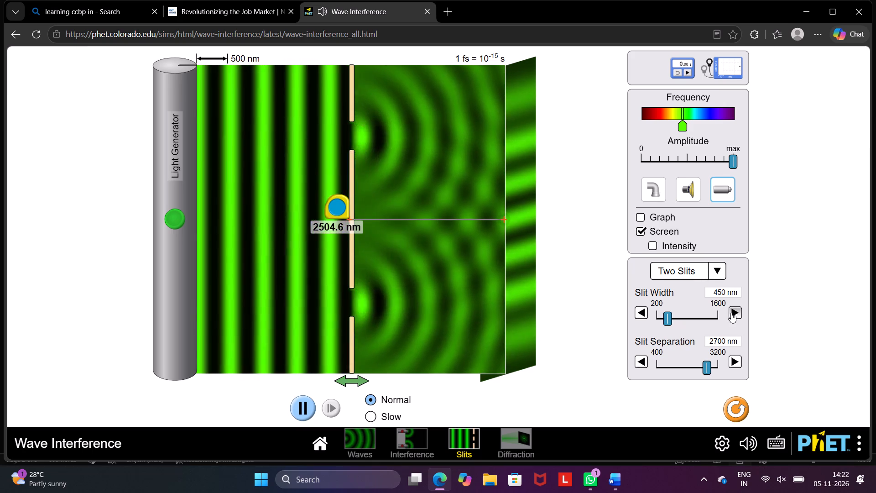
pyautogui.click(731, 313)
pyautogui.click(731, 313)
pyautogui.doubleClick(731, 313)
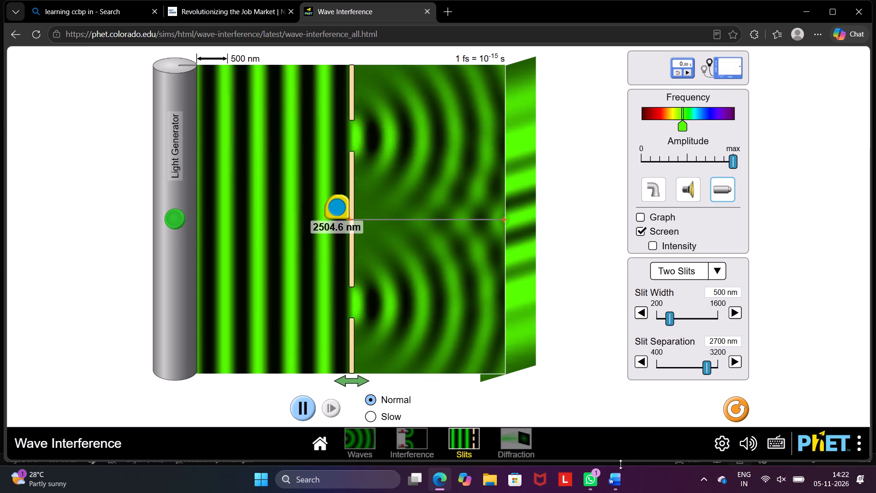
# Switch to the double slit lab document in Word and go to the Data and Observations section with the fringe table.
pyautogui.click(615, 473)
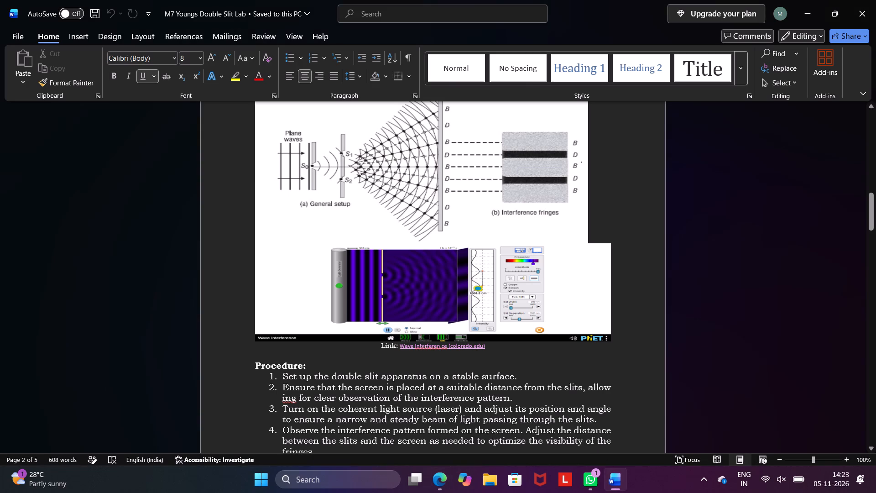
pyautogui.scroll(7, 551, 337)
pyautogui.scroll(-1, 551, 337)
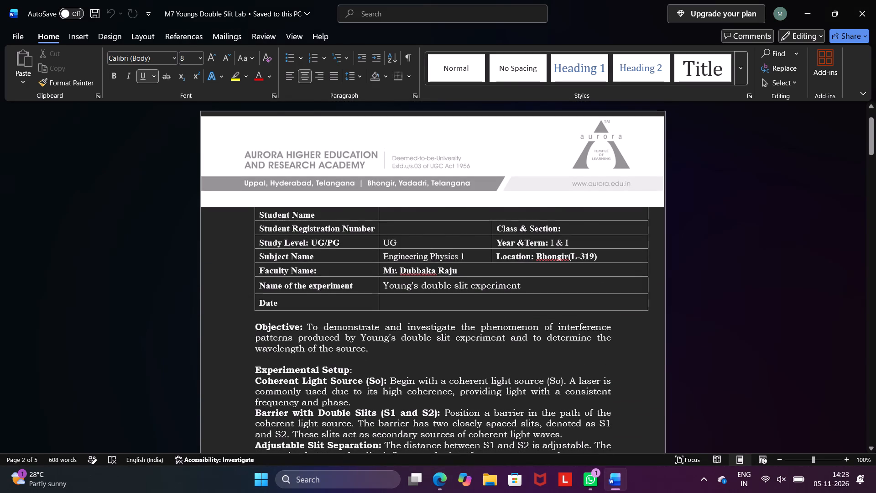
pyautogui.scroll(-6, 551, 337)
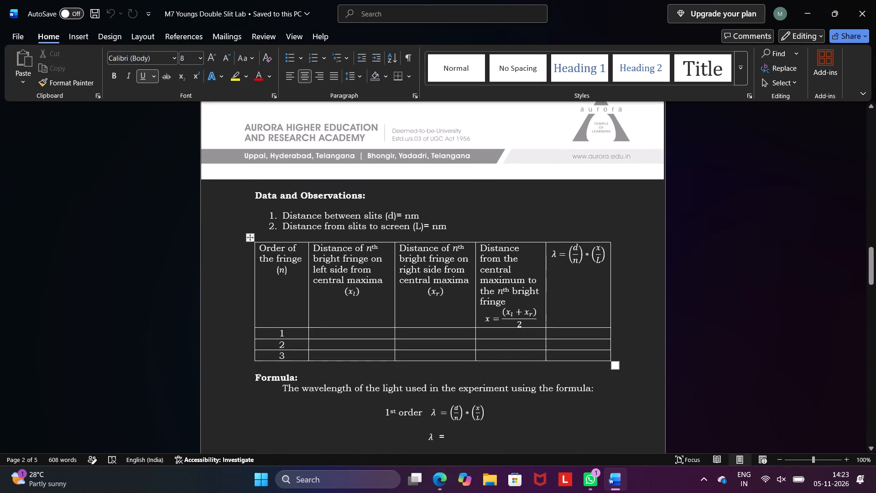
# Enter 2700 as the distance between slits (d) in the Data and Observations list.
pyautogui.click(401, 215)
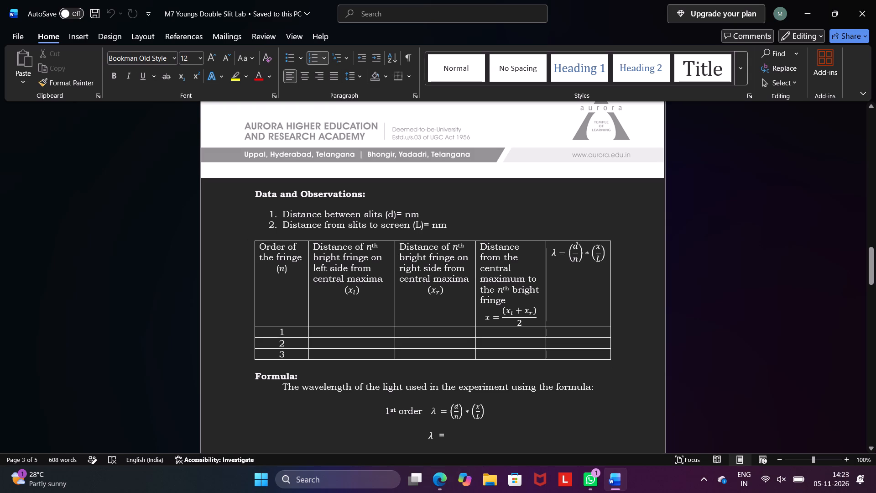
pyautogui.press('2')
pyautogui.write('700')
# Enter 2504.6 as the distance from slits to screen (L), checking the tape reading in the PhET simulation.
pyautogui.press('Down')
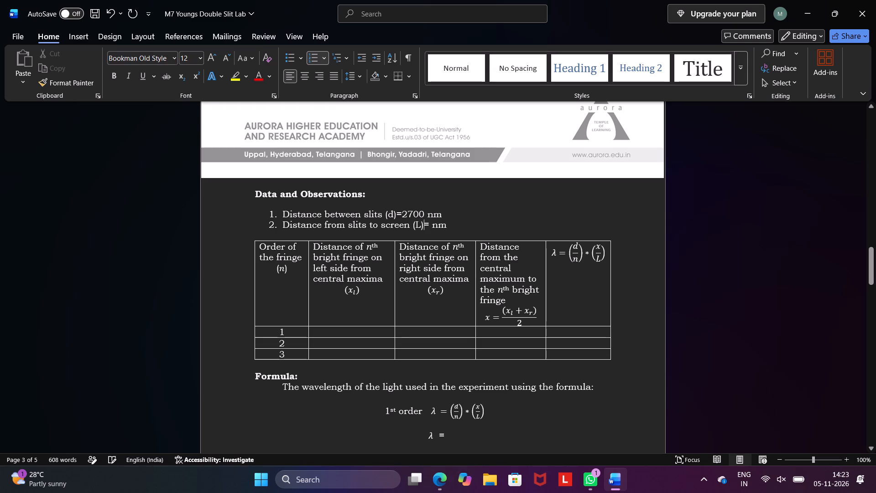
pyautogui.press('Right')
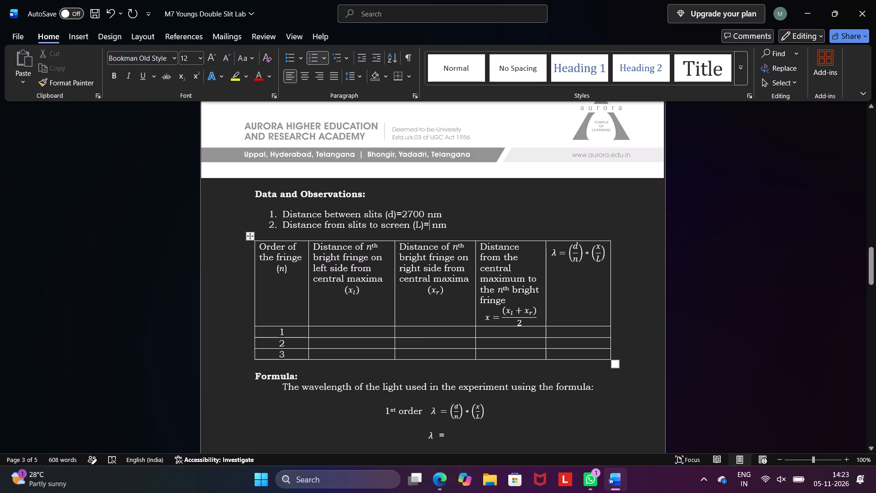
pyautogui.hotkey('alt', 'Tab')
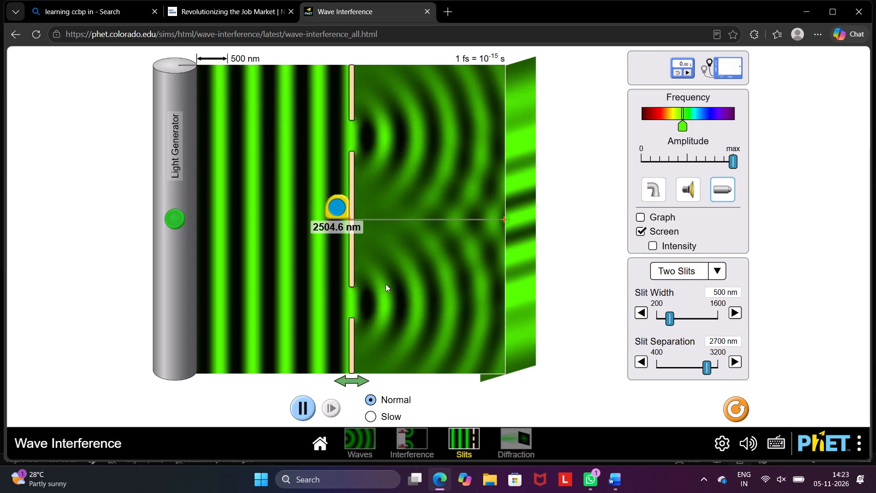
pyautogui.hotkey('alt', 'Tab')
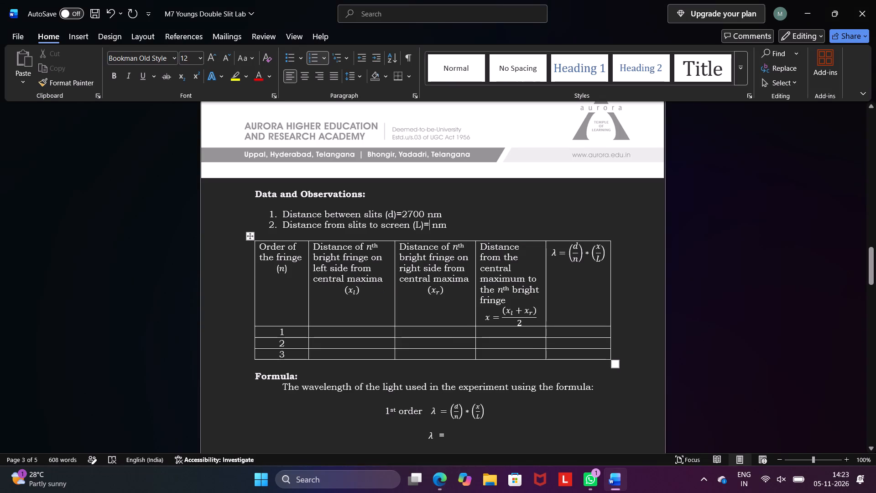
pyautogui.write('26')
pyautogui.press('BackSpace')
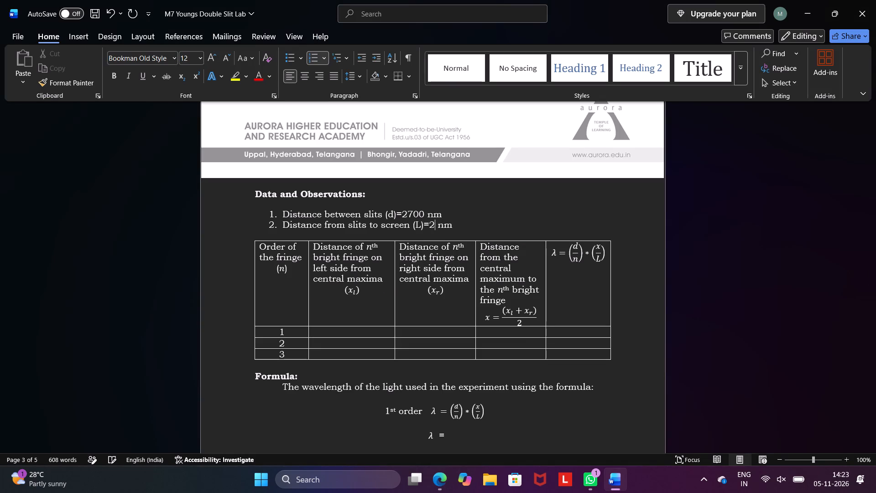
pyautogui.press('5')
pyautogui.press('0')
pyautogui.write('4.')
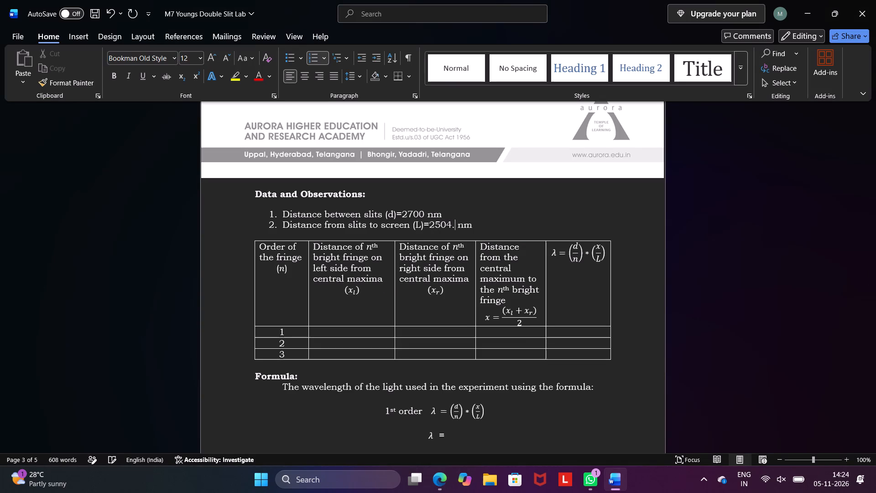
pyautogui.press('6')
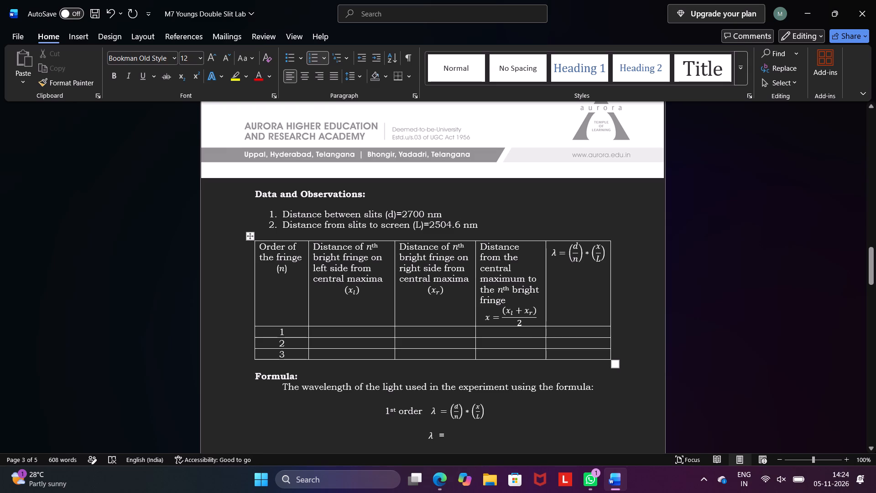
# Switch to the PhET simulation in Edge and measure from the central maximum up to the first-order bright fringe on the screen.
pyautogui.hotkey('alt', 'Tab')
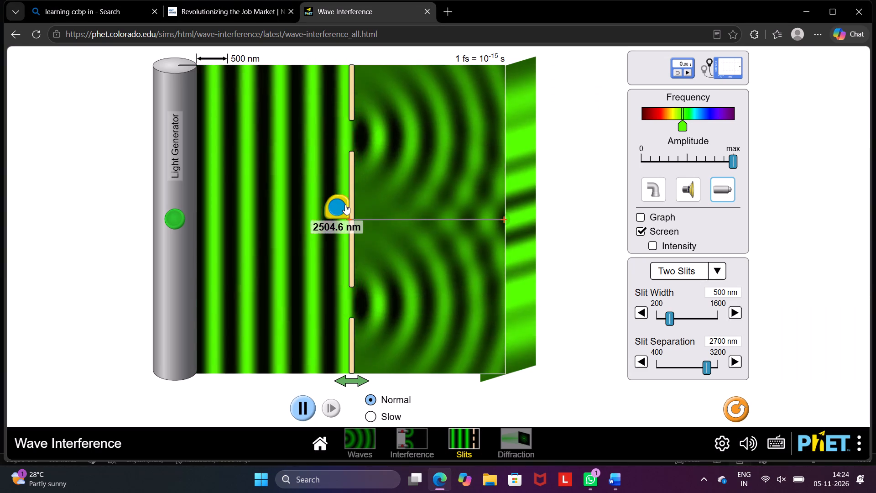
pyautogui.moveTo(347, 207); pyautogui.dragTo(502, 204)
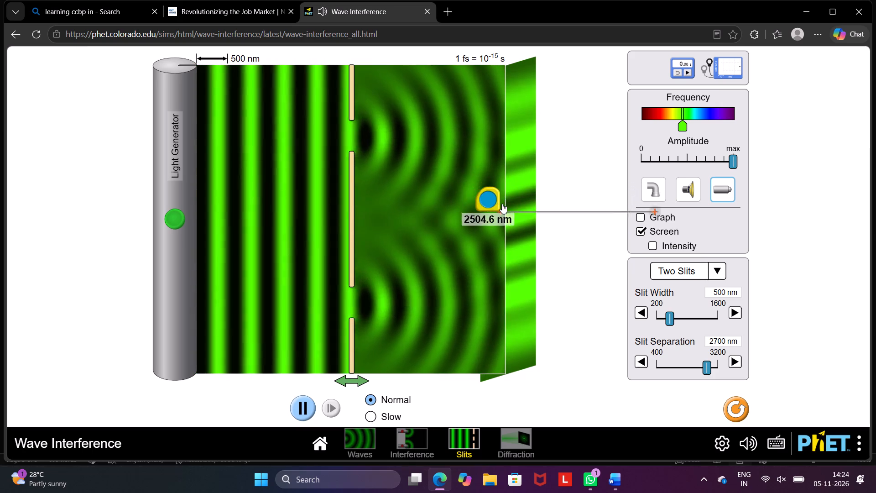
pyautogui.moveTo(502, 204); pyautogui.dragTo(512, 225)
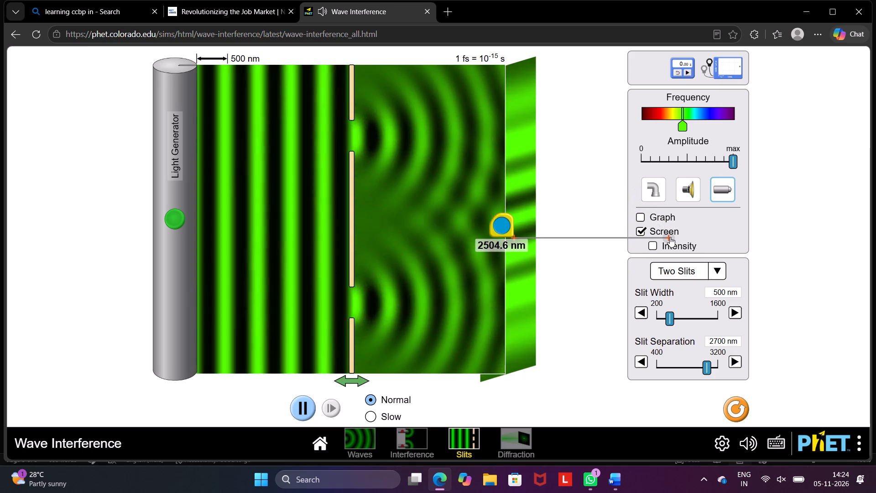
pyautogui.moveTo(669, 237); pyautogui.dragTo(523, 180)
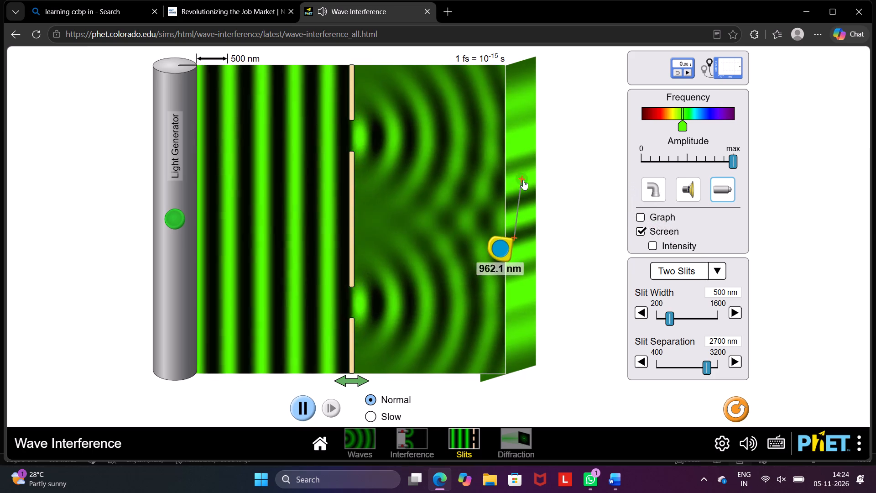
pyautogui.moveTo(523, 180); pyautogui.dragTo(514, 205)
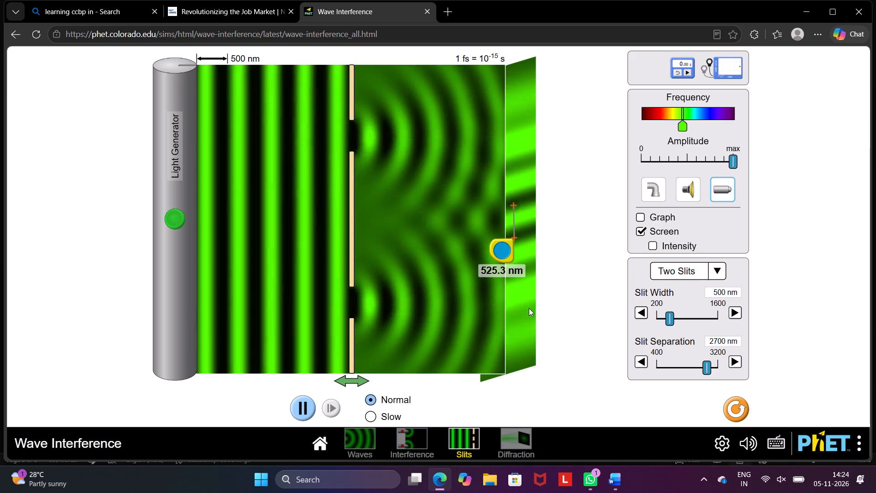
pyautogui.moveTo(501, 243); pyautogui.dragTo(501, 219)
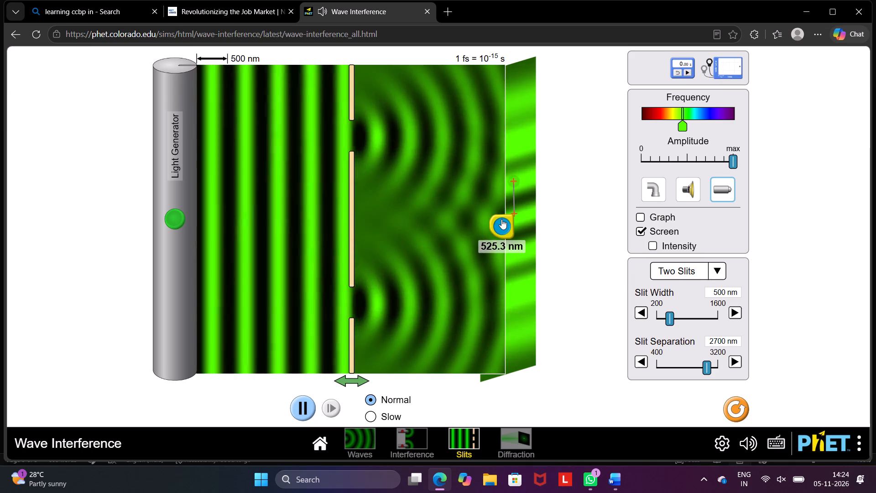
pyautogui.moveTo(501, 219); pyautogui.dragTo(502, 219)
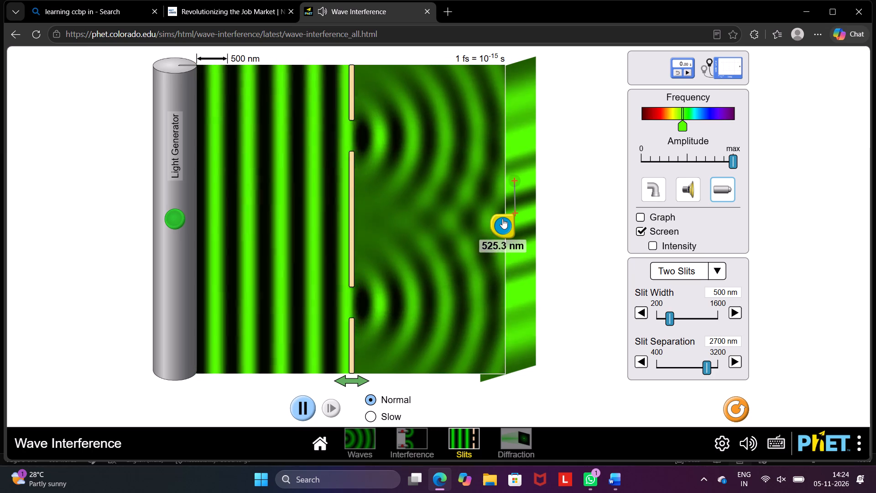
pyautogui.moveTo(502, 219); pyautogui.dragTo(503, 217)
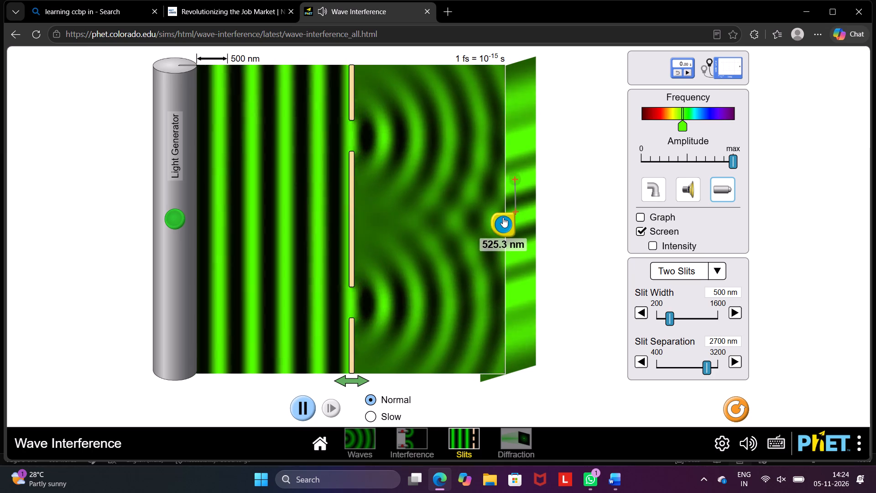
pyautogui.click(514, 180)
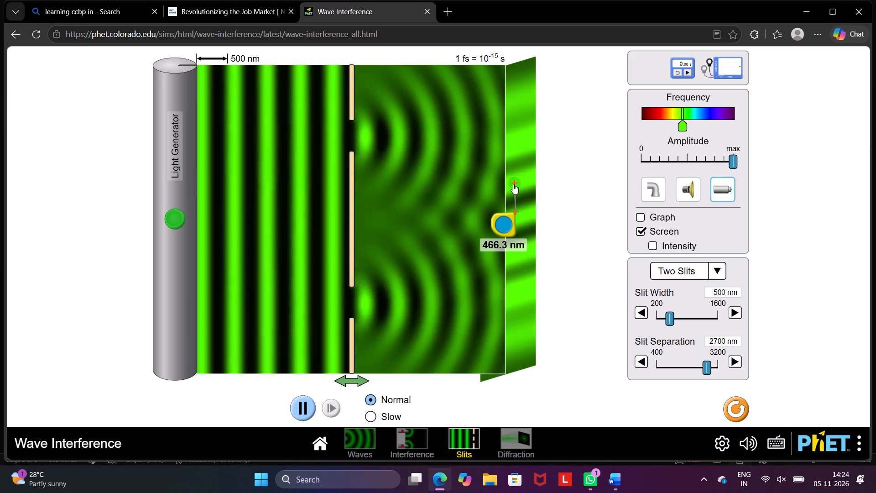
pyautogui.click(513, 184)
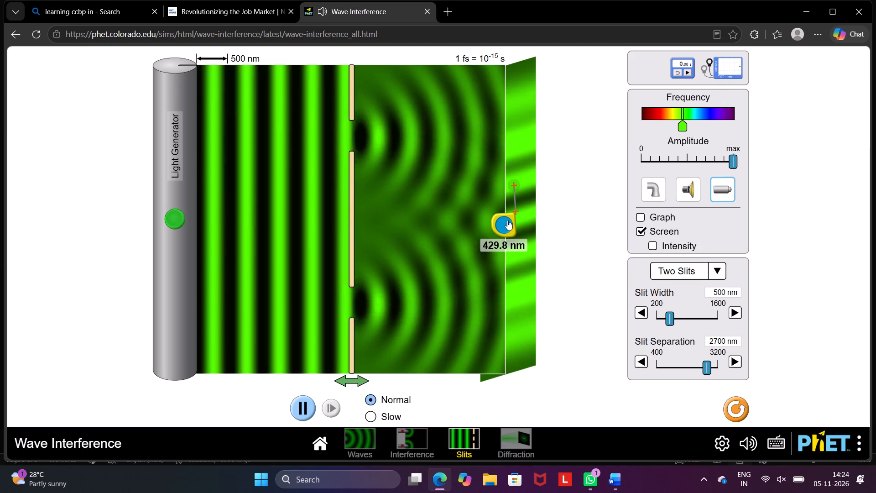
pyautogui.click(507, 220)
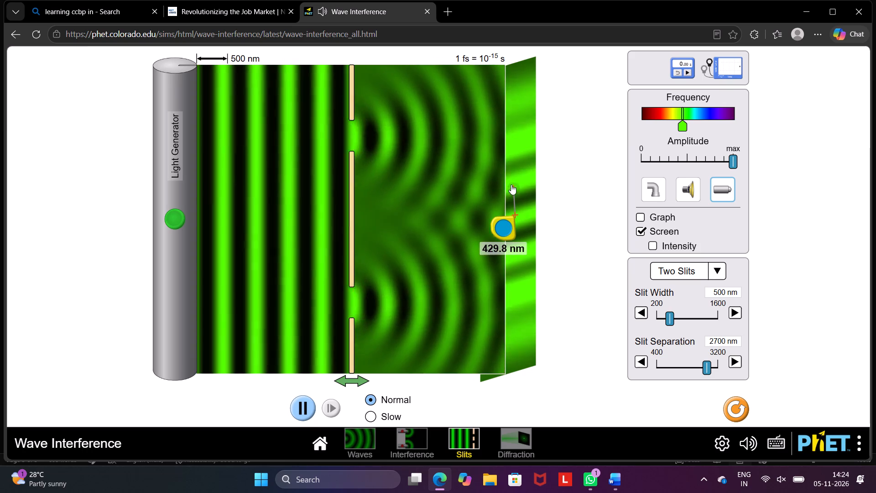
pyautogui.click(512, 183)
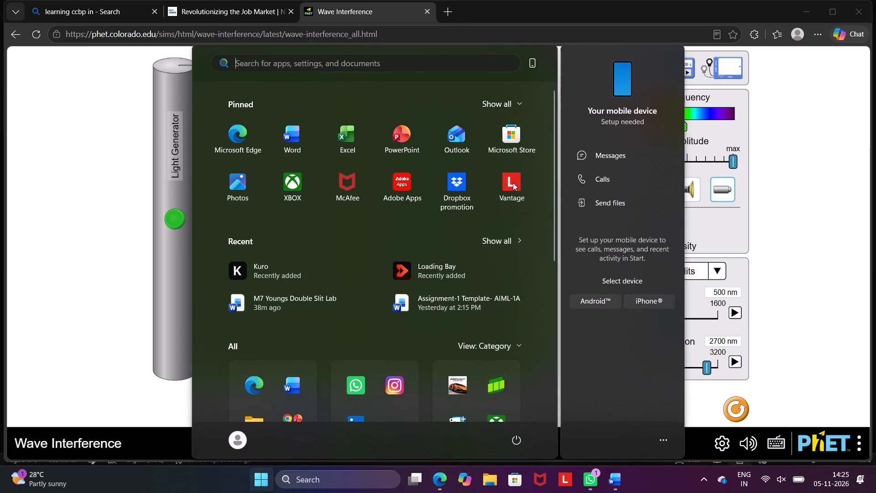
pyautogui.click(798, 205)
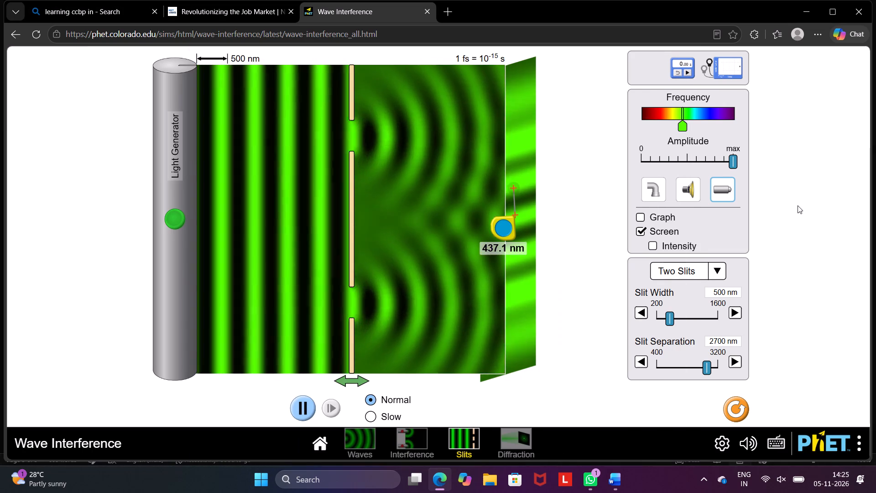
# Return to the Word document and enter 437.1 as the left-side distance (xl) for fringe order 1.
pyautogui.hotkey('alt', 'Tab')
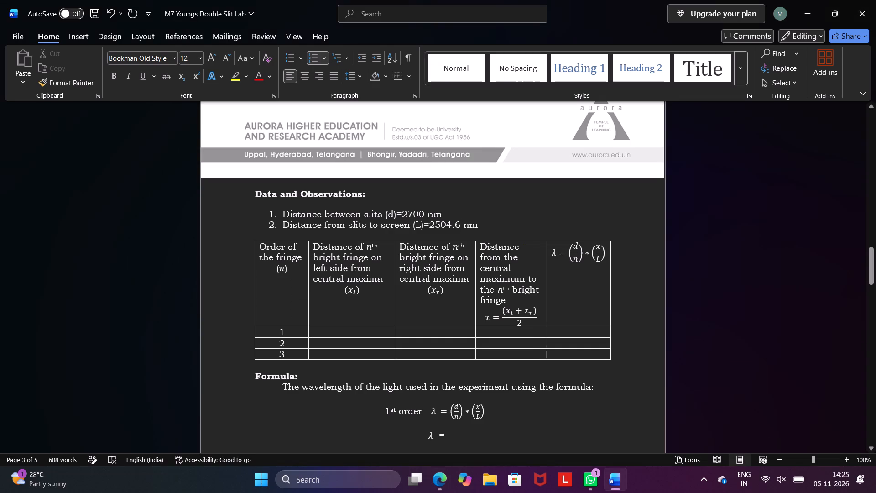
pyautogui.click(331, 333)
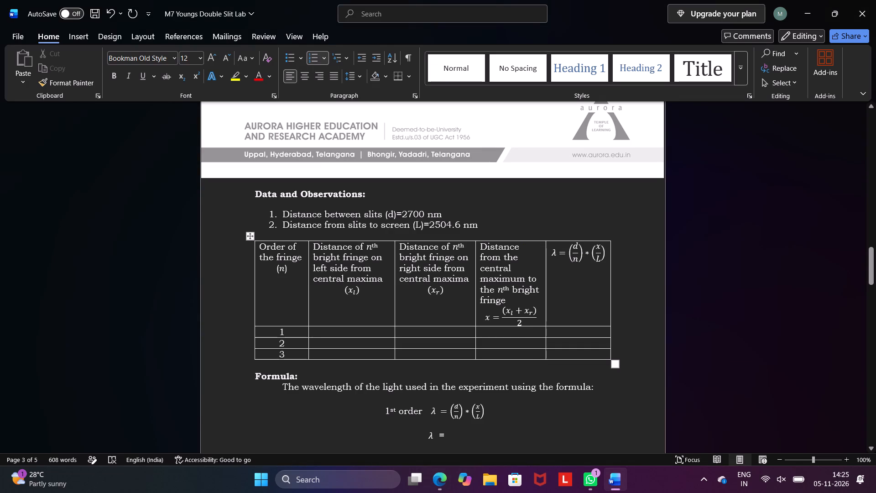
pyautogui.write('437')
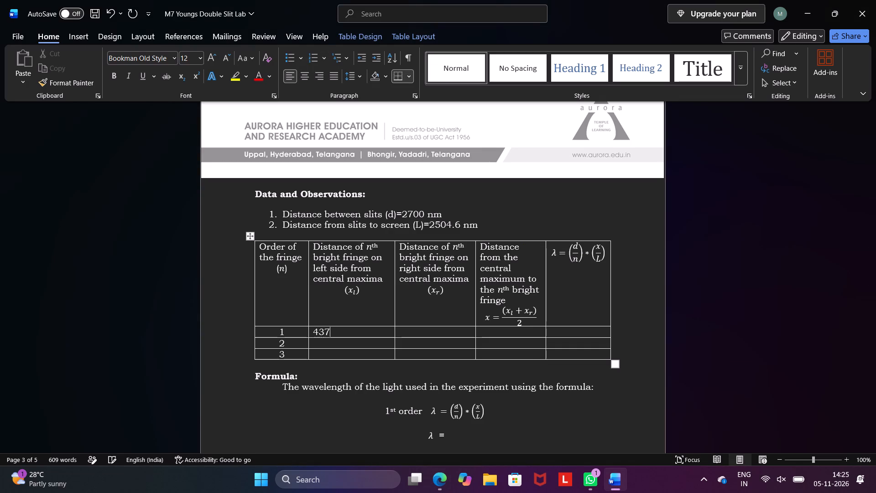
pyautogui.press('.')
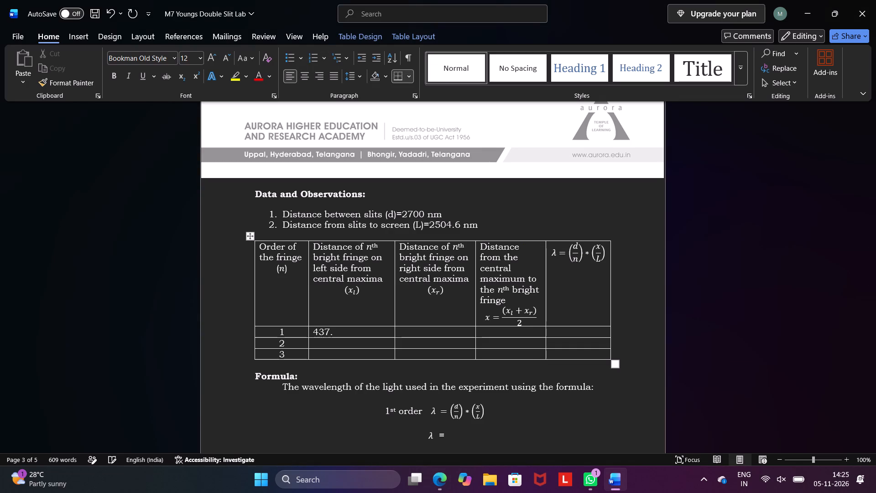
pyautogui.hotkey('alt', 'Tab')
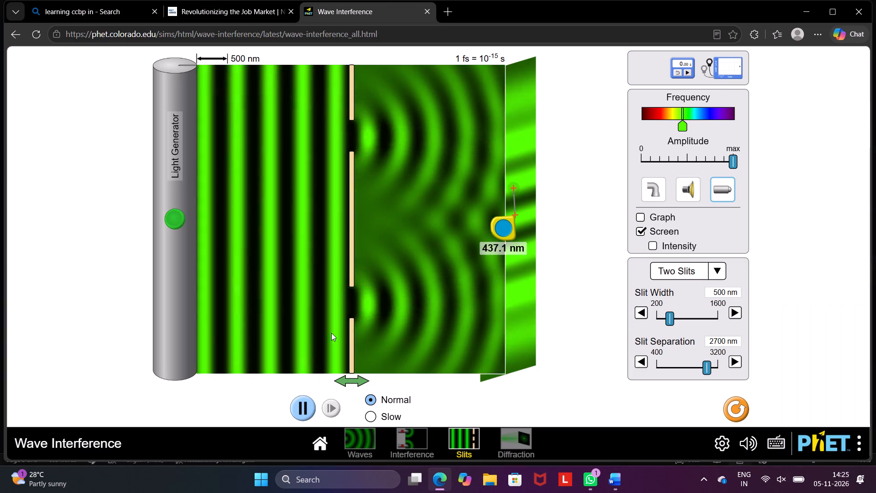
pyautogui.hotkey('alt', 'Tab')
pyautogui.press('1')
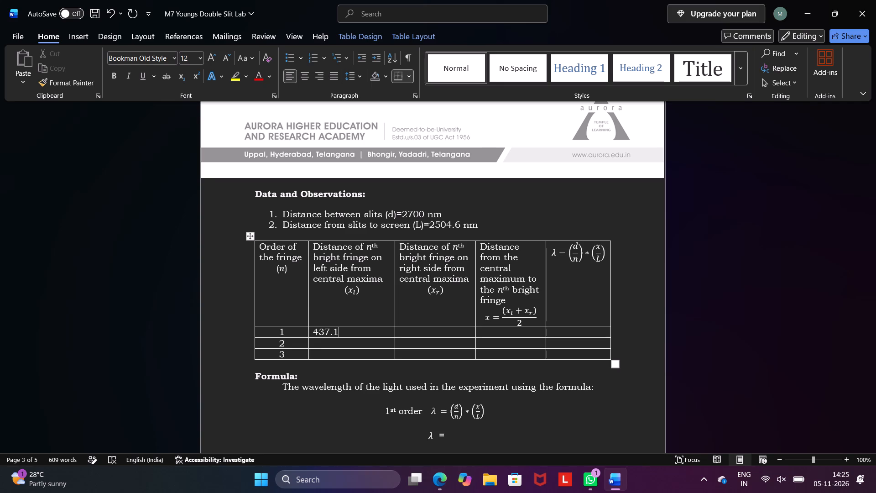
# Switch to the PhET simulation and extend the measuring tape from the central maximum up to the second-order bright fringe.
pyautogui.hotkey('alt', 'Tab')
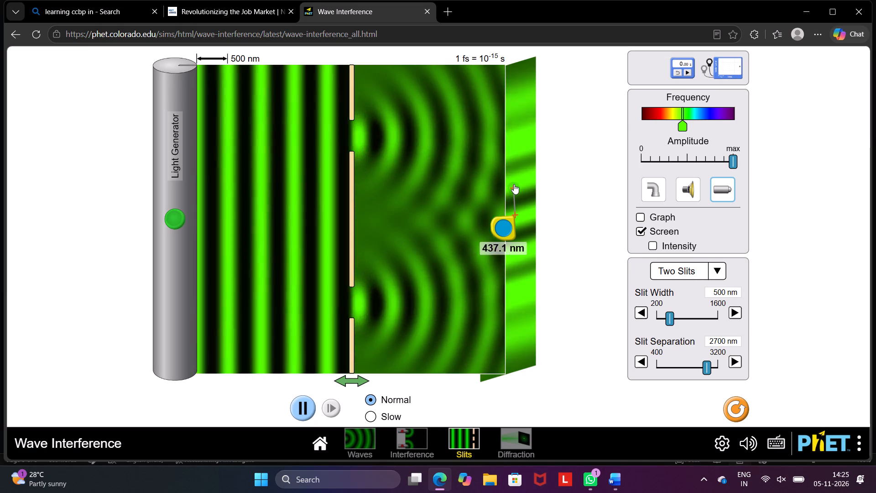
pyautogui.moveTo(514, 184); pyautogui.dragTo(514, 143)
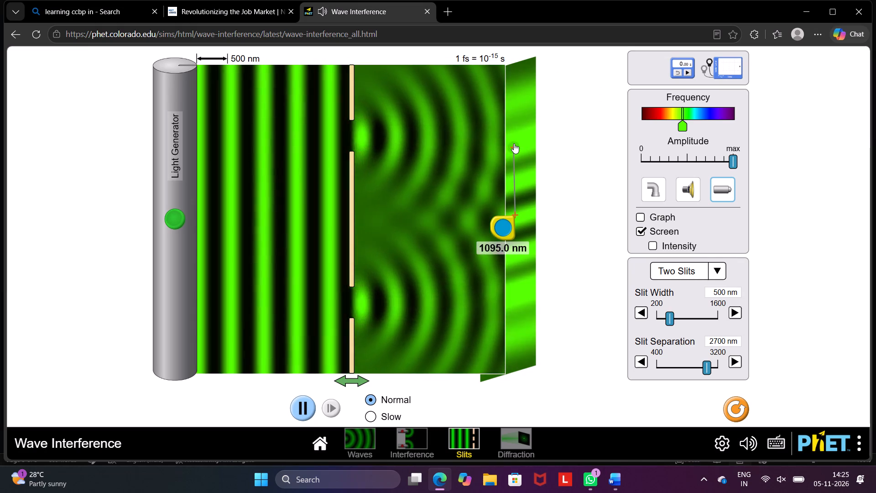
pyautogui.moveTo(514, 143); pyautogui.dragTo(514, 141)
pyautogui.click(514, 141)
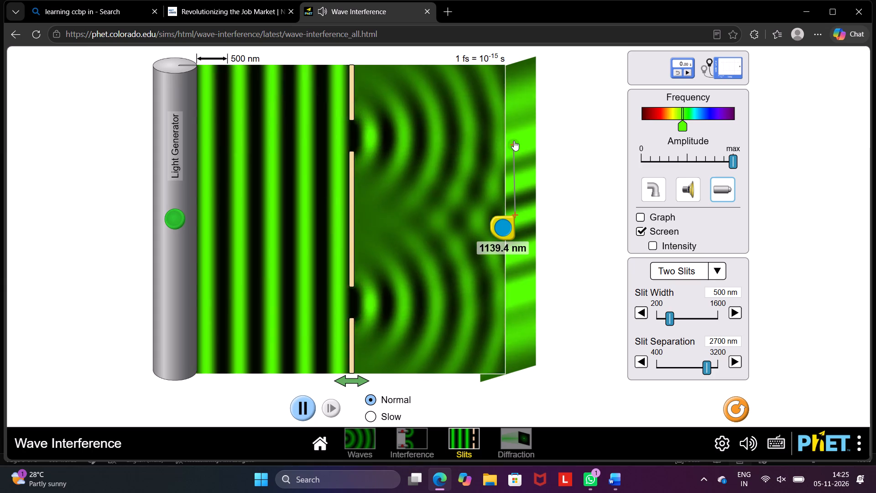
# Switch to the Word document and enter 1139.4 as the left-side distance (xl) for fringe order 2, rechecking the tape reading in PhET.
pyautogui.hotkey('alt', 'Tab')
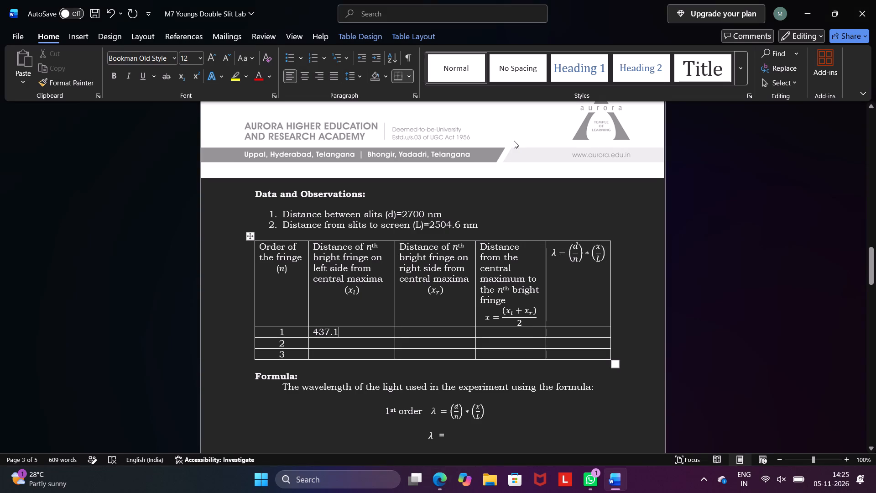
pyautogui.click(324, 345)
pyautogui.write('11')
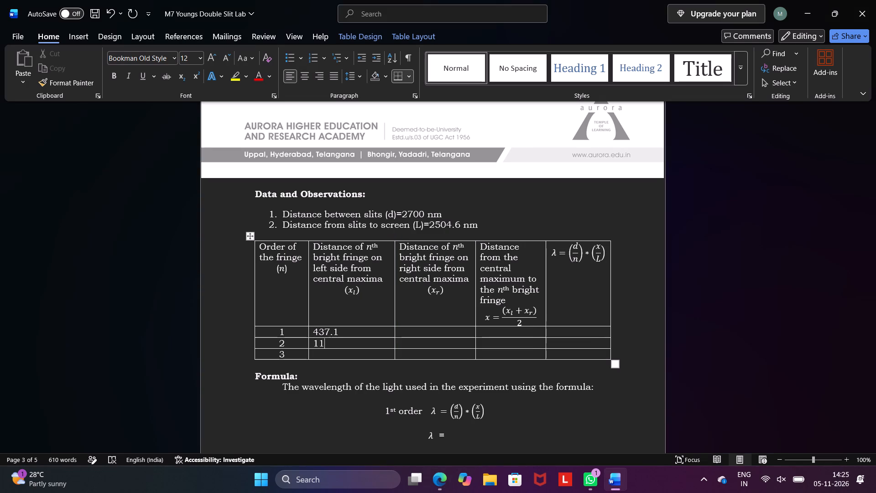
pyautogui.press('3')
pyautogui.press('9')
pyautogui.press('.')
pyautogui.hotkey('alt', 'Tab')
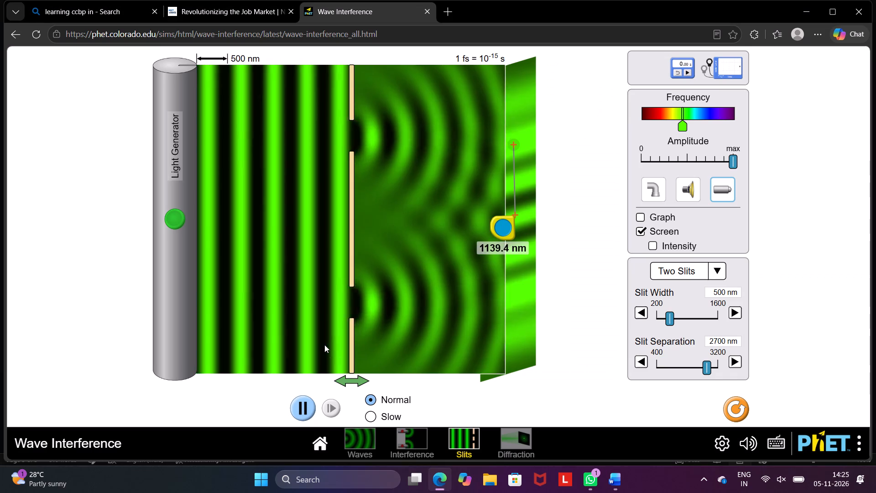
pyautogui.hotkey('alt', 'Tab')
pyautogui.press('4')
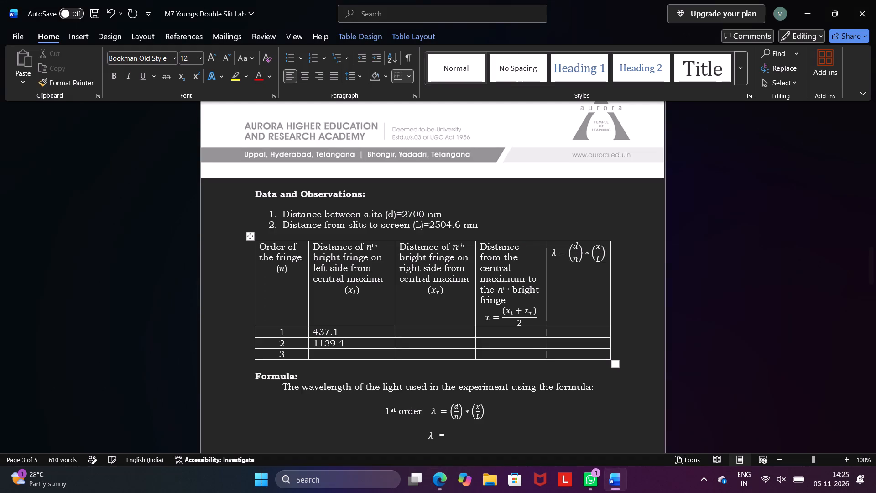
# Switch to the PhET simulation in Edge and extend the measuring tape from the central maximum up to the third-order bright fringe.
pyautogui.hotkey('alt', 'Tab')
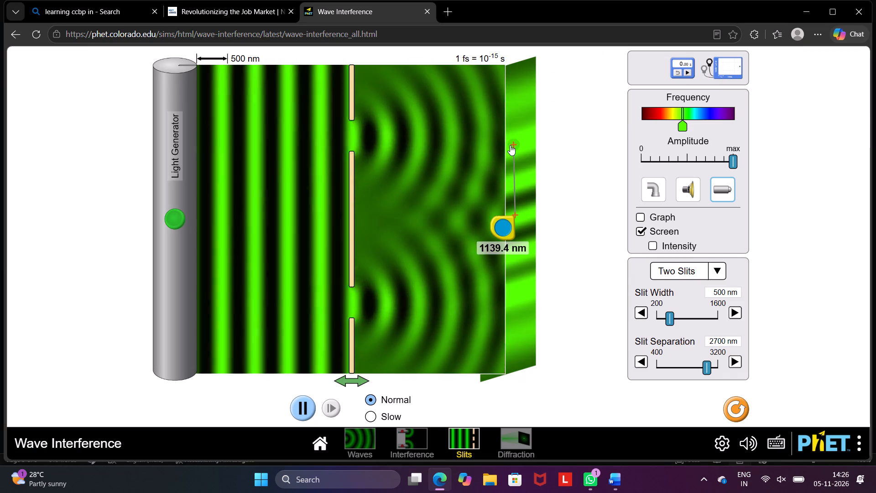
pyautogui.moveTo(511, 142); pyautogui.dragTo(512, 103)
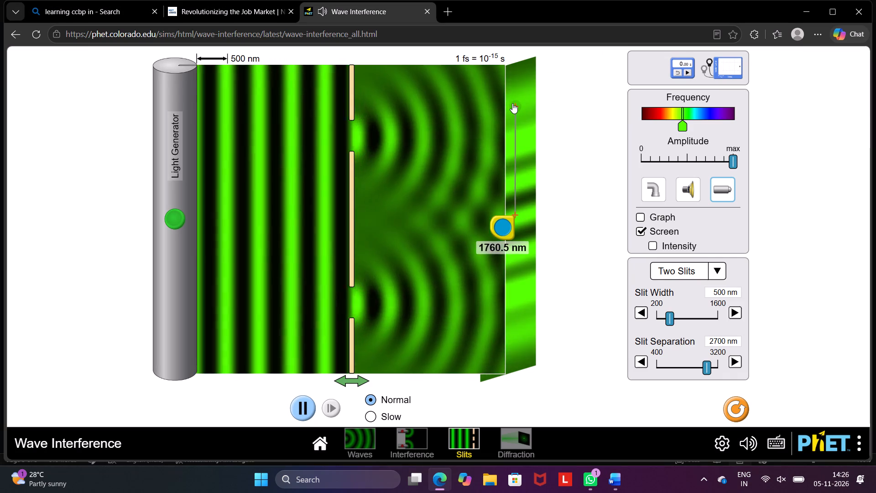
pyautogui.moveTo(512, 103); pyautogui.dragTo(511, 102)
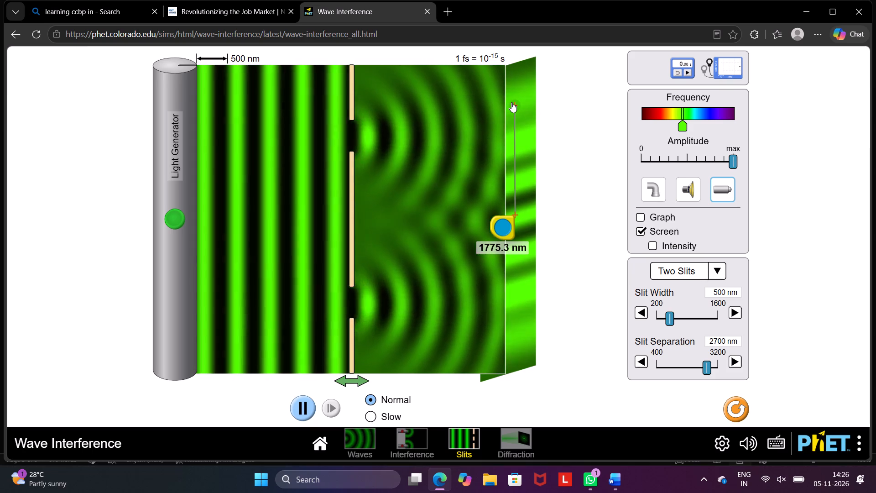
# Return to the Word document and enter 1775.3 as the left-side distance (xl) for fringe order 3.
pyautogui.hotkey('alt', 'Tab')
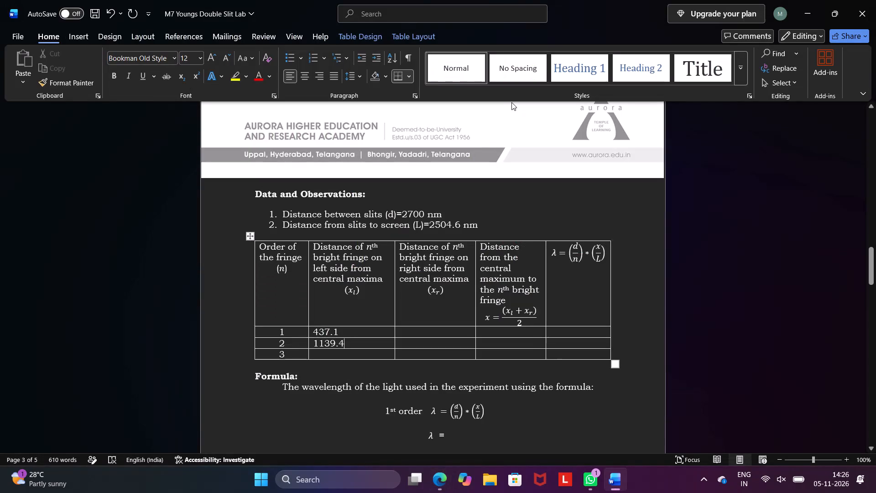
pyautogui.click(335, 354)
pyautogui.press('1')
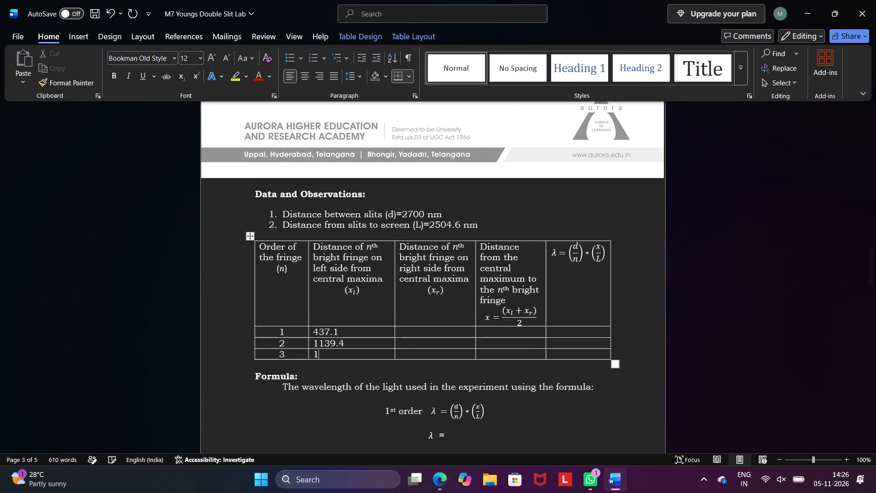
pyautogui.write('775')
pyautogui.press('.')
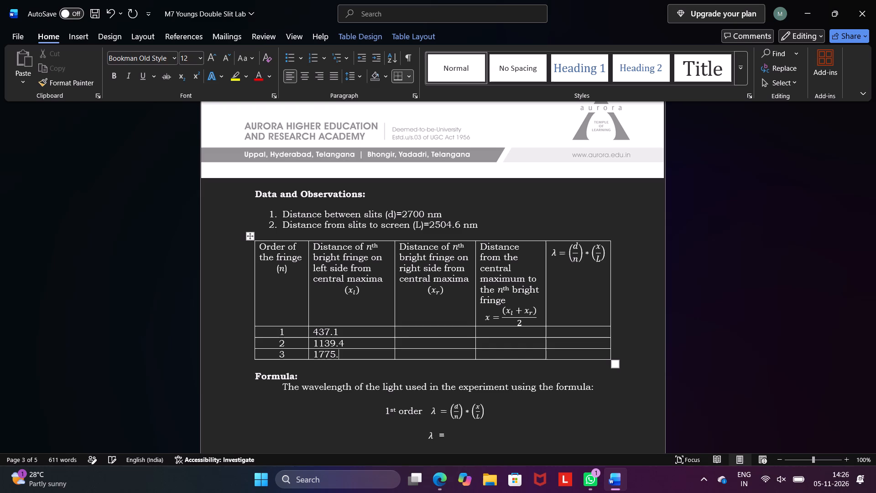
pyautogui.press('3')
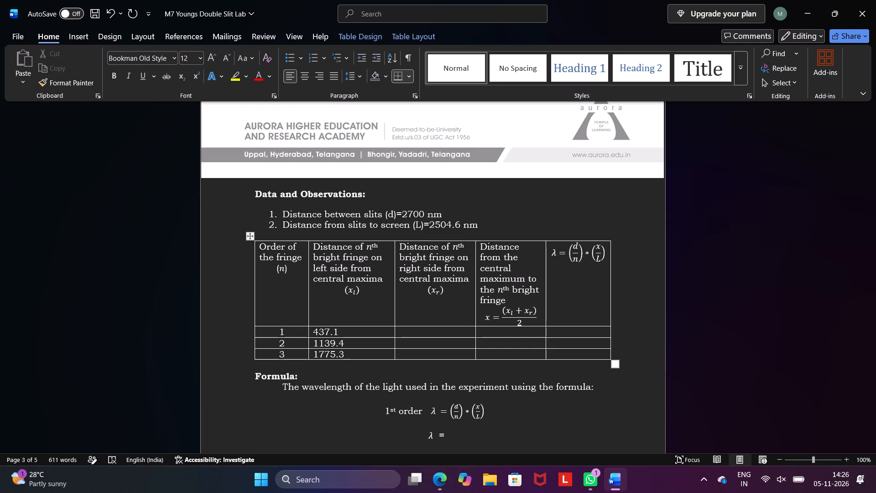
# Switch to the PhET simulation and swing the measuring tape downward to measure from the central maximum to the first bright fringe below it.
pyautogui.hotkey('alt', 'Tab')
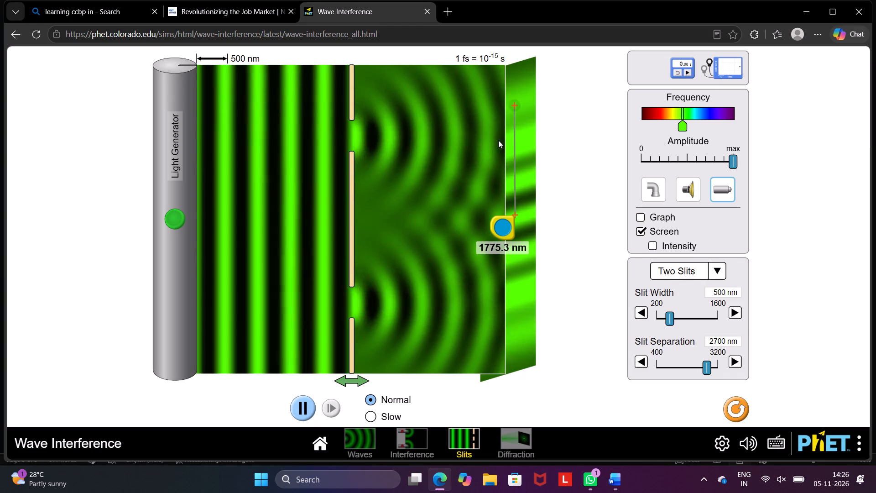
pyautogui.moveTo(512, 104); pyautogui.dragTo(523, 104)
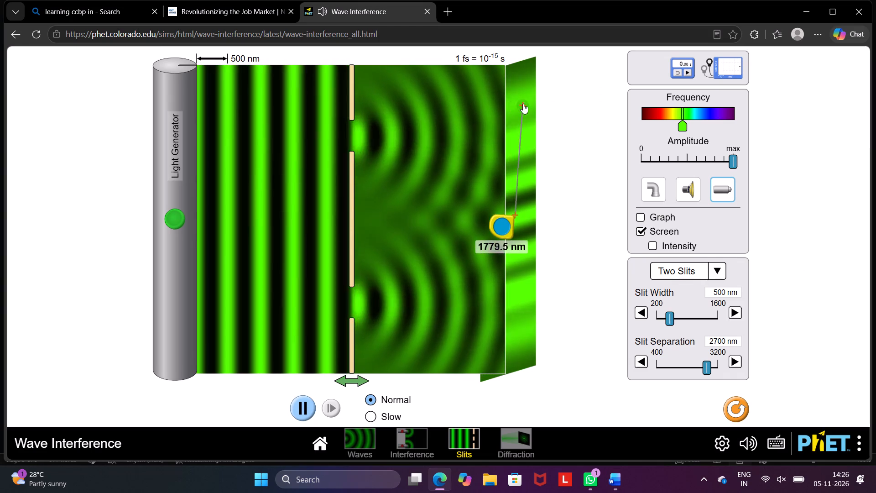
pyautogui.moveTo(523, 104); pyautogui.dragTo(518, 294)
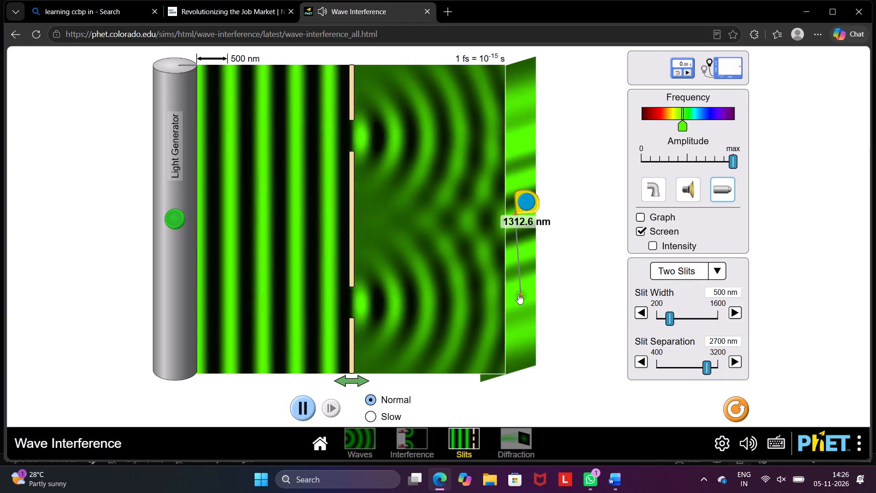
pyautogui.moveTo(520, 205); pyautogui.dragTo(509, 218)
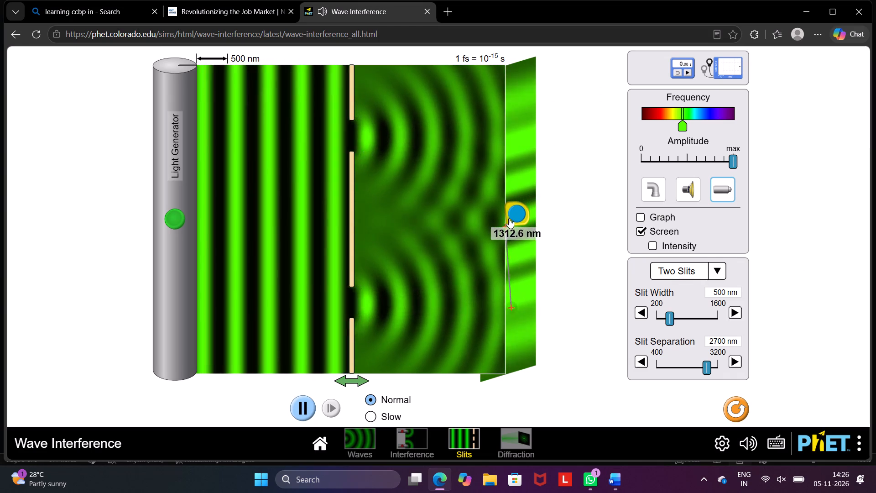
pyautogui.moveTo(509, 218); pyautogui.dragTo(506, 225)
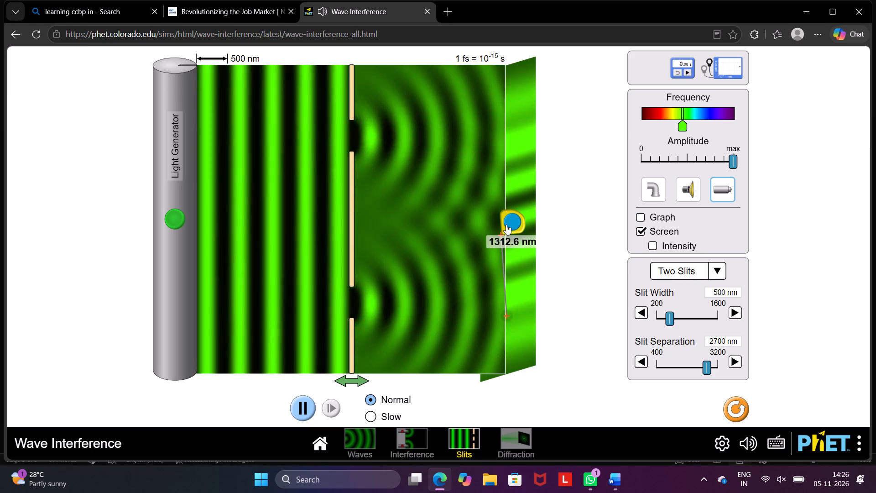
pyautogui.moveTo(506, 225); pyautogui.dragTo(501, 224)
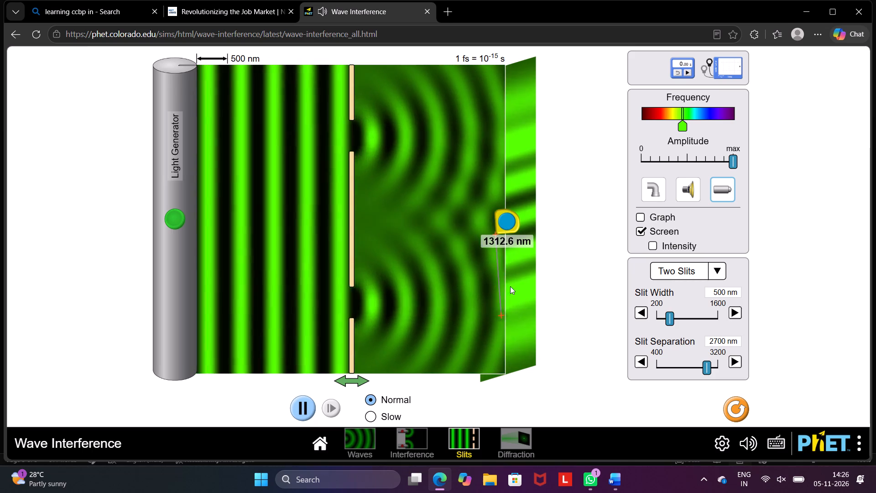
pyautogui.moveTo(499, 315); pyautogui.dragTo(501, 263)
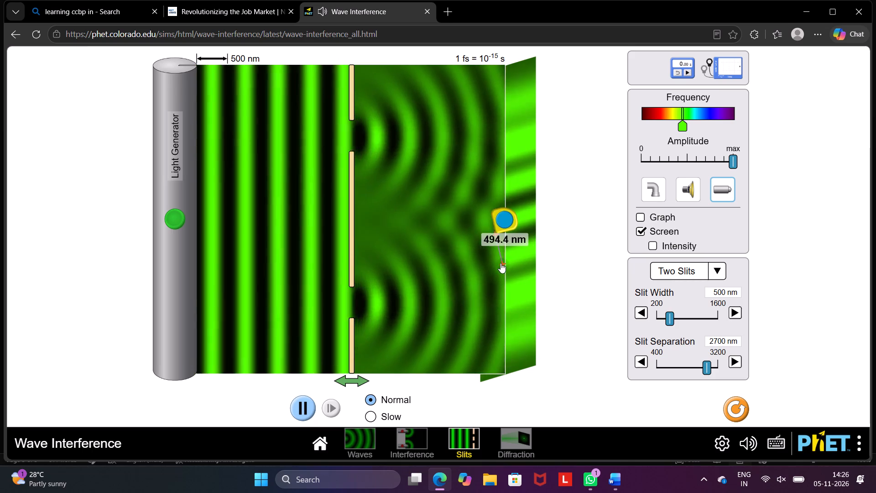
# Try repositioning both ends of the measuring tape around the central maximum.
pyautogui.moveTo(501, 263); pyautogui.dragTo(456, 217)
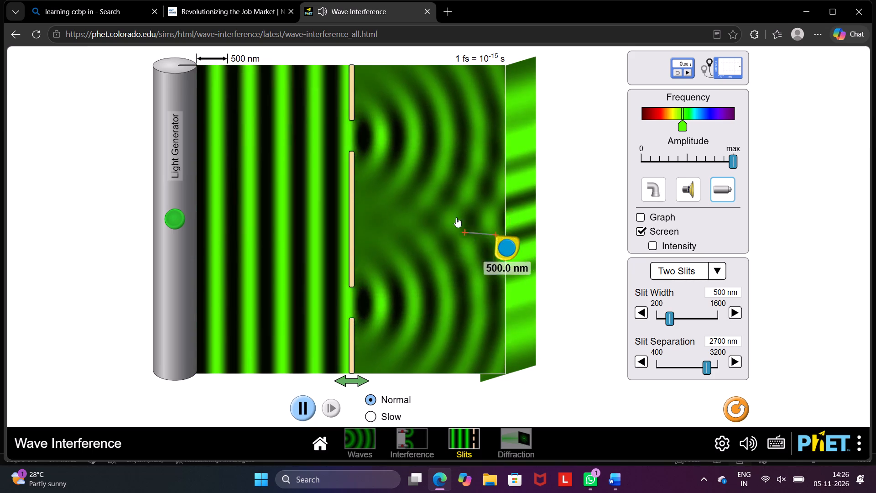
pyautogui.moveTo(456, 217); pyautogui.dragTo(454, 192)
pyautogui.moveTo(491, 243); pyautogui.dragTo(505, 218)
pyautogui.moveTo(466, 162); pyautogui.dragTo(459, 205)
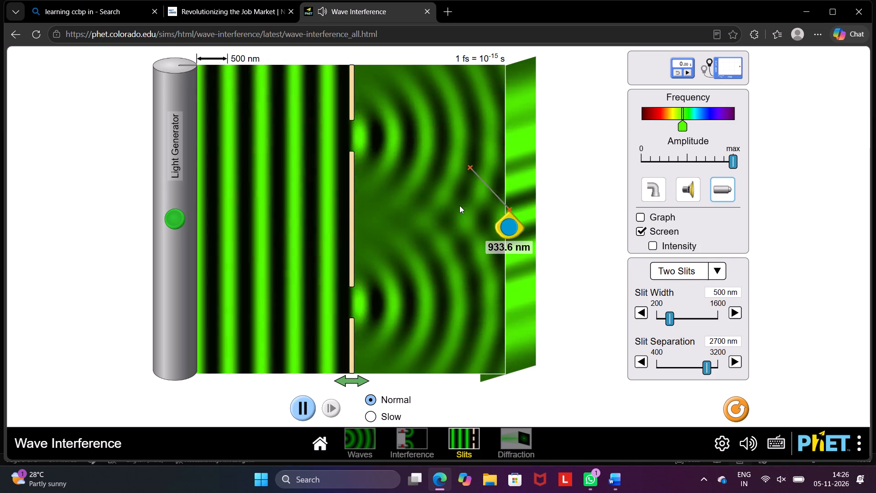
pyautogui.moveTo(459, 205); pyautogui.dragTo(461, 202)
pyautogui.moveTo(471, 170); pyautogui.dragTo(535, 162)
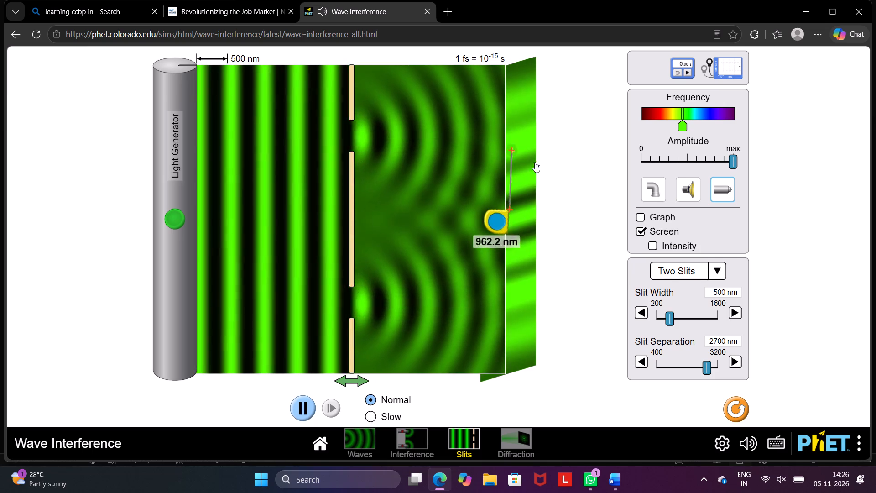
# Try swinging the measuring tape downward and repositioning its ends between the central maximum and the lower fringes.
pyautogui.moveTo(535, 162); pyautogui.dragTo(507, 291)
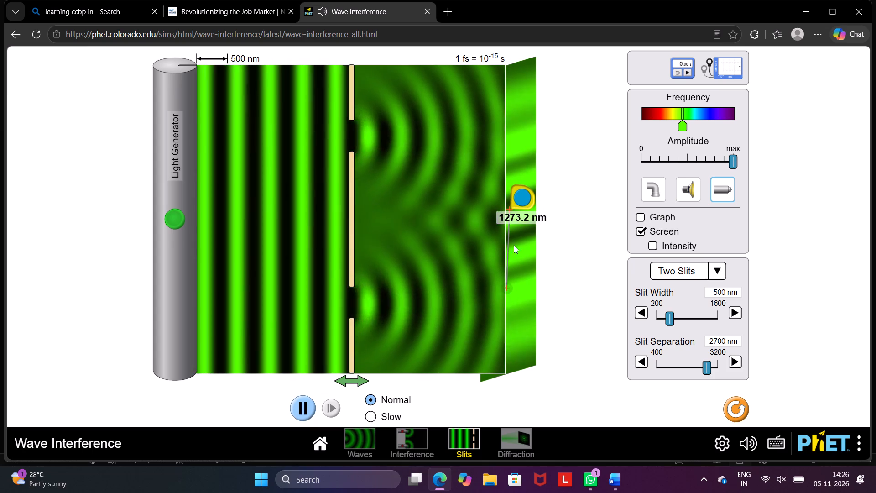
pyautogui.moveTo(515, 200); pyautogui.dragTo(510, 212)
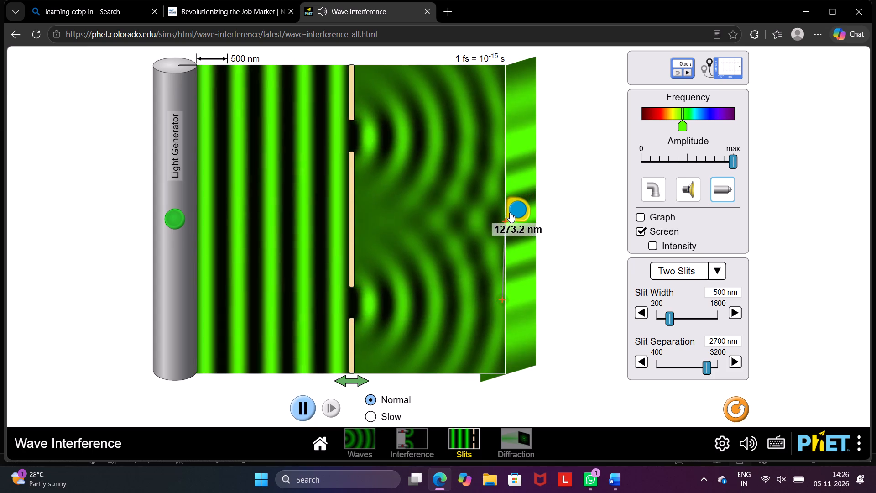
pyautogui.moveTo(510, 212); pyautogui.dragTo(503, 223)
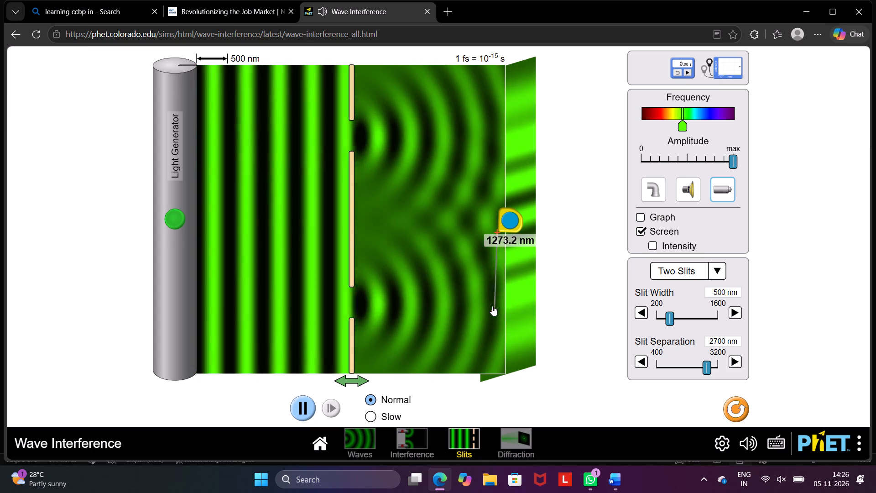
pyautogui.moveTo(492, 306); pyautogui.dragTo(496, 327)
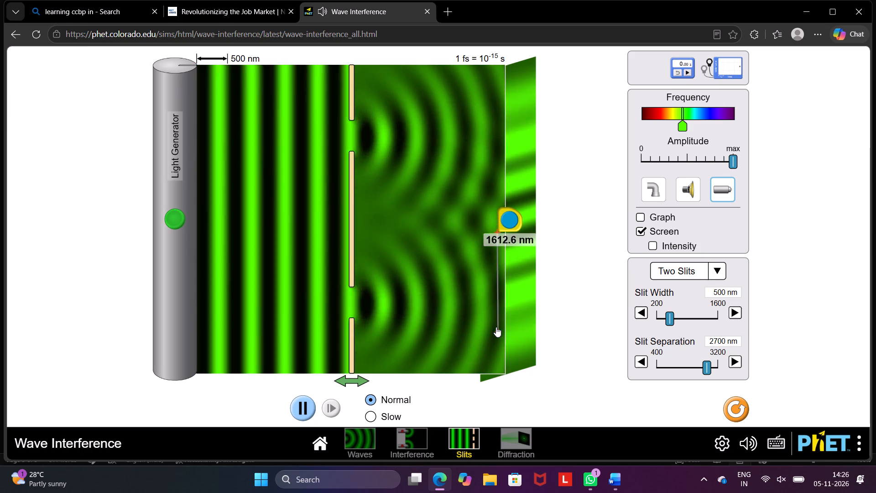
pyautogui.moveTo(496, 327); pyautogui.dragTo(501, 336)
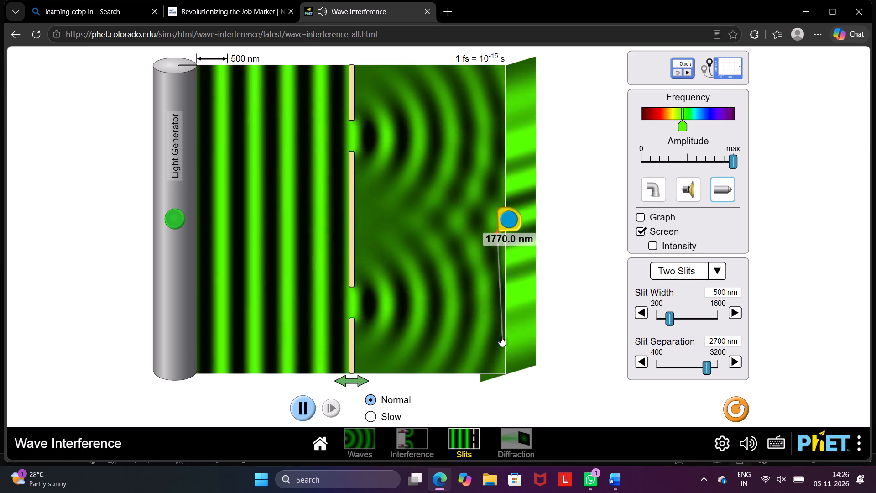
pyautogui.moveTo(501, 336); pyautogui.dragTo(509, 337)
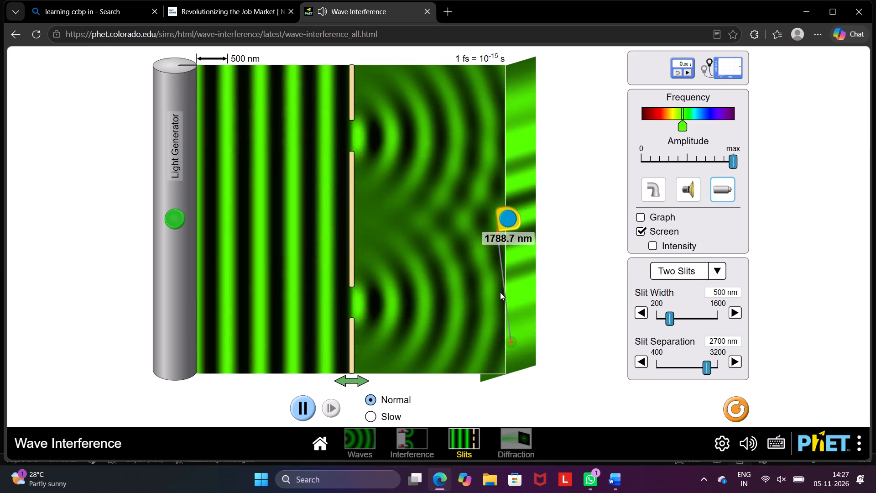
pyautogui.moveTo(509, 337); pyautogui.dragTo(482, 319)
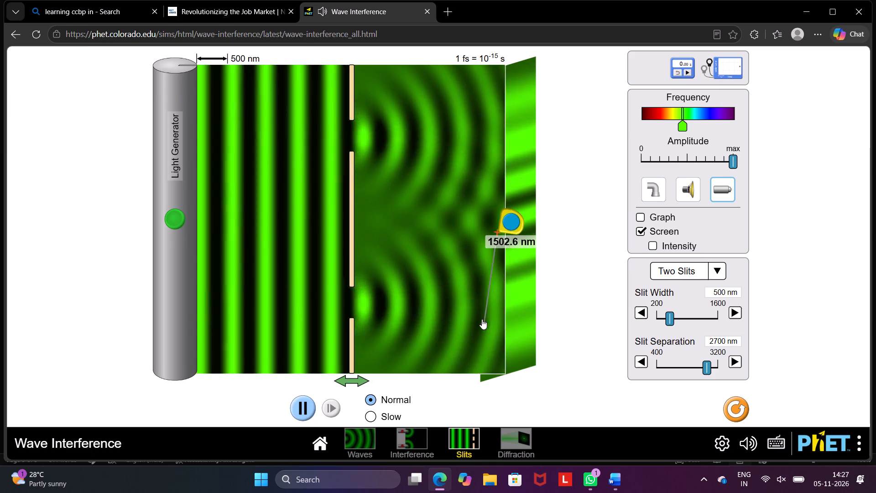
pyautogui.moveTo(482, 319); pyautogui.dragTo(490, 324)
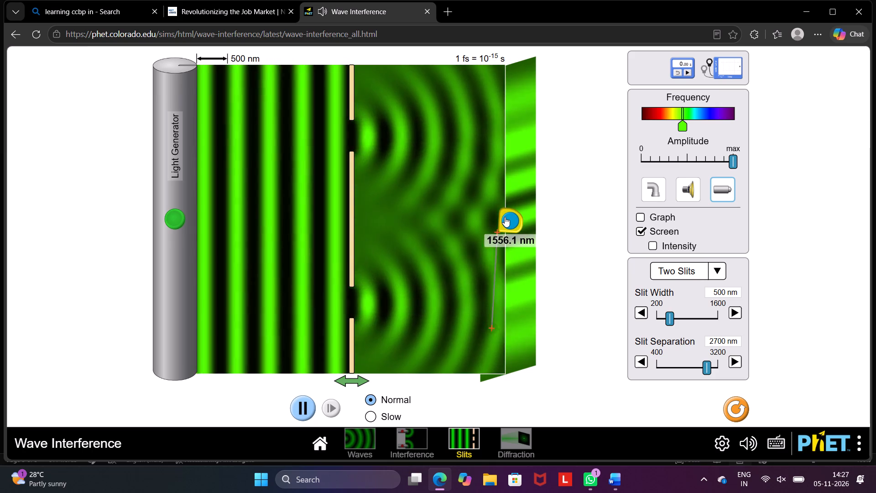
# Anchor the measuring tape at the central maximum on the screen edge and measure down to the first bright fringe below it.
pyautogui.moveTo(505, 217); pyautogui.dragTo(511, 215)
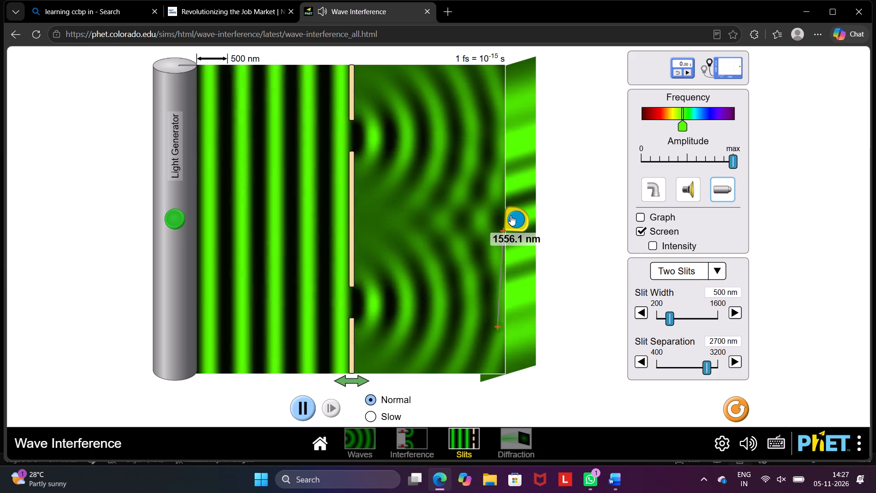
pyautogui.moveTo(511, 215); pyautogui.dragTo(511, 214)
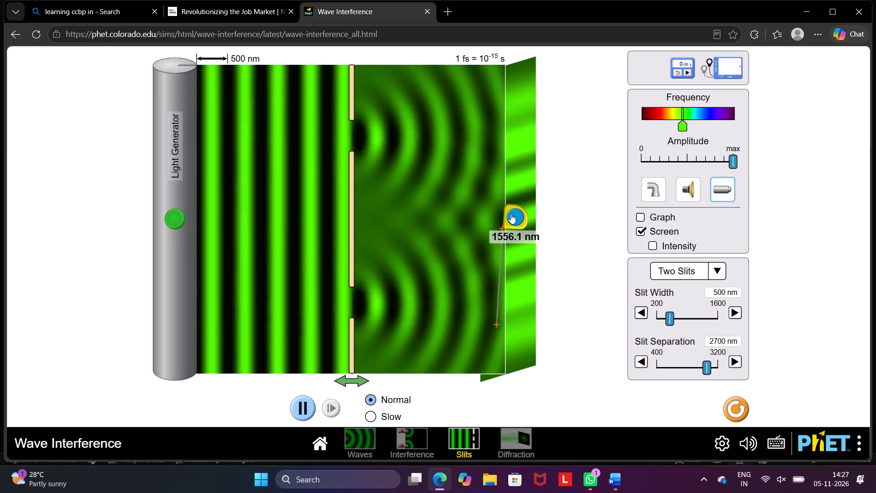
pyautogui.moveTo(511, 214); pyautogui.dragTo(513, 217)
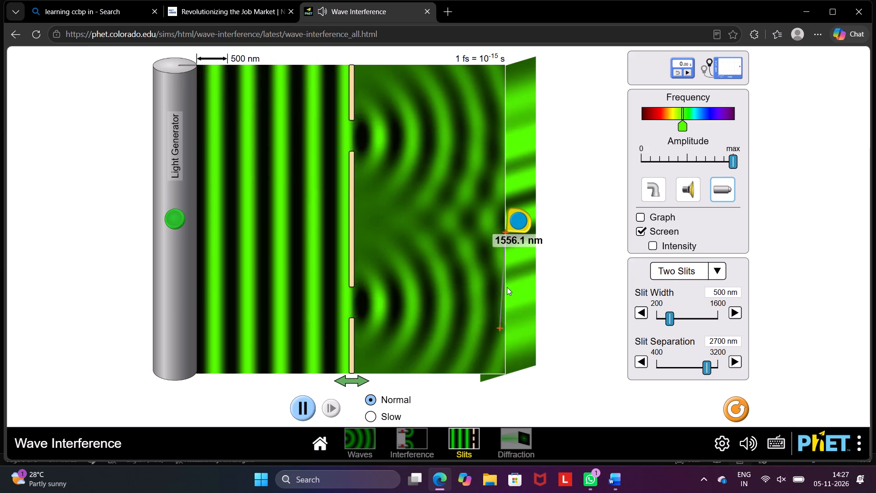
pyautogui.moveTo(498, 326); pyautogui.dragTo(504, 327)
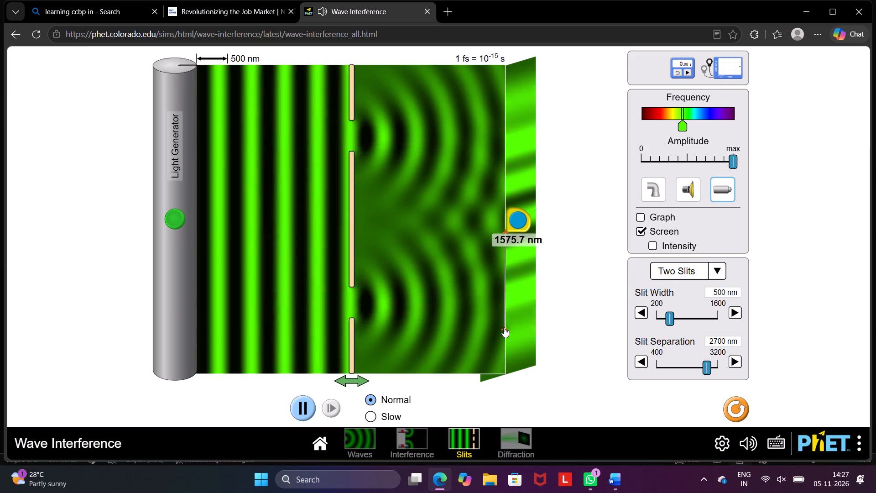
pyautogui.moveTo(504, 327); pyautogui.dragTo(503, 329)
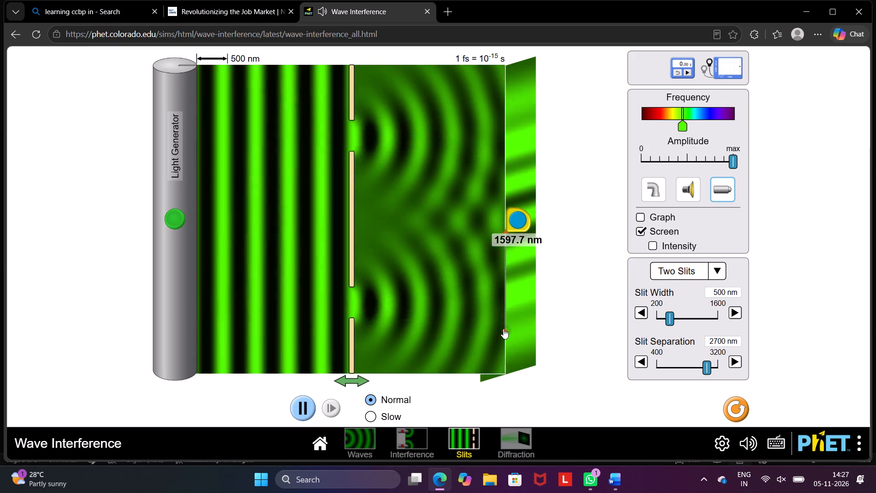
pyautogui.moveTo(503, 329); pyautogui.dragTo(502, 261)
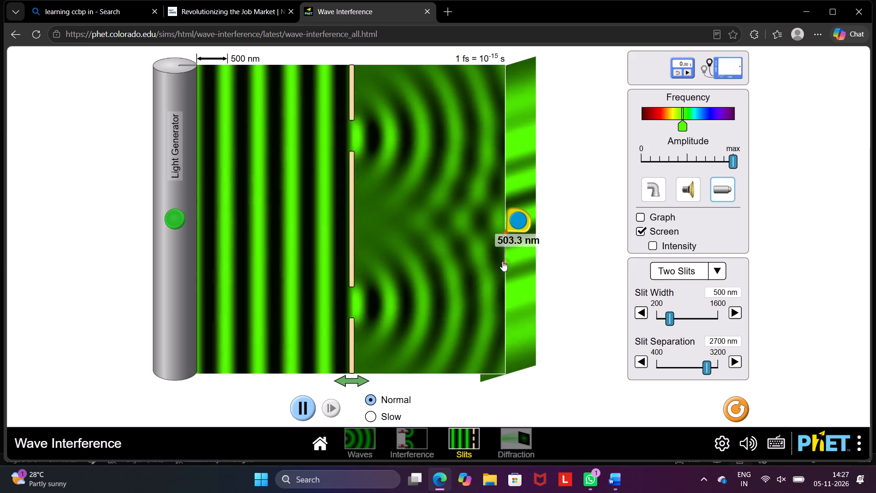
pyautogui.moveTo(502, 261); pyautogui.dragTo(503, 259)
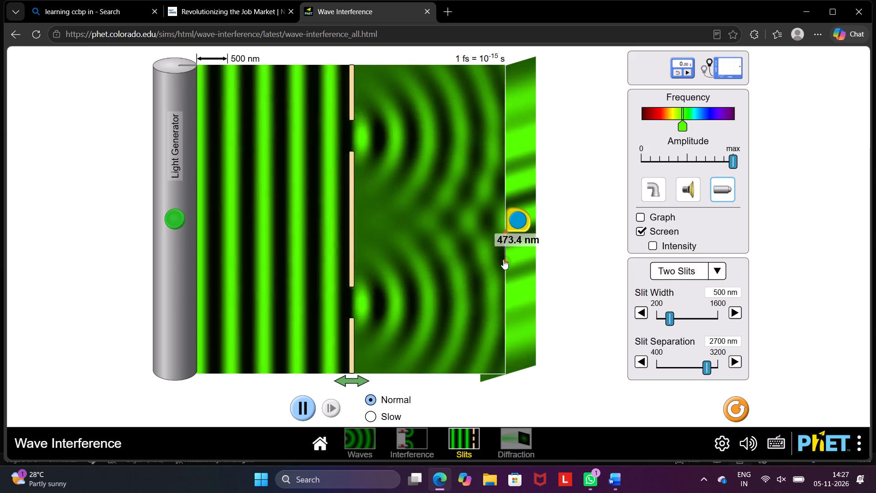
pyautogui.moveTo(503, 259); pyautogui.dragTo(504, 258)
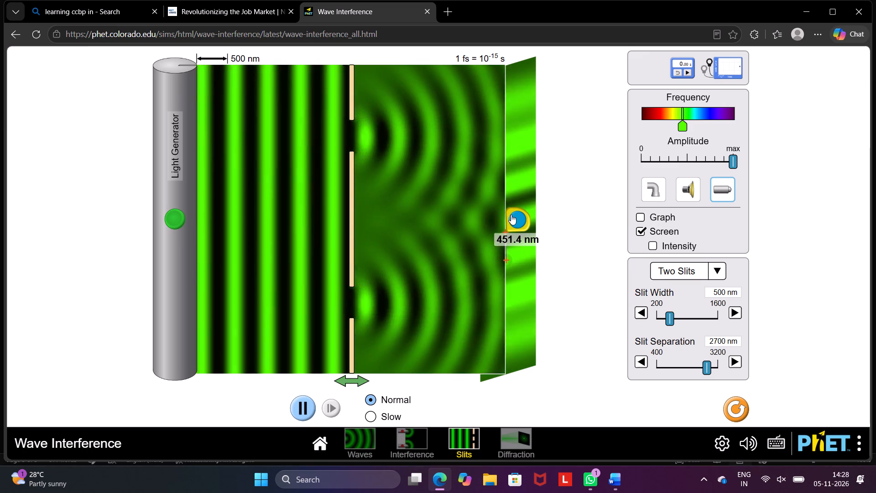
pyautogui.click(511, 215)
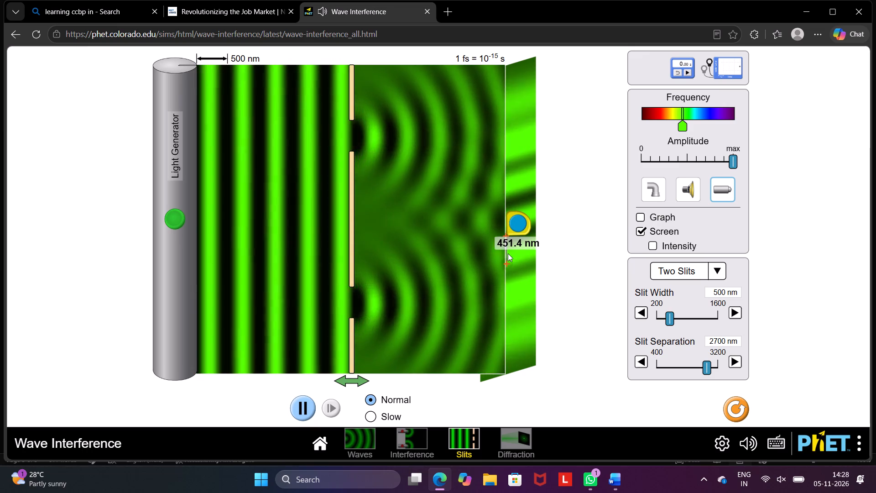
pyautogui.click(505, 260)
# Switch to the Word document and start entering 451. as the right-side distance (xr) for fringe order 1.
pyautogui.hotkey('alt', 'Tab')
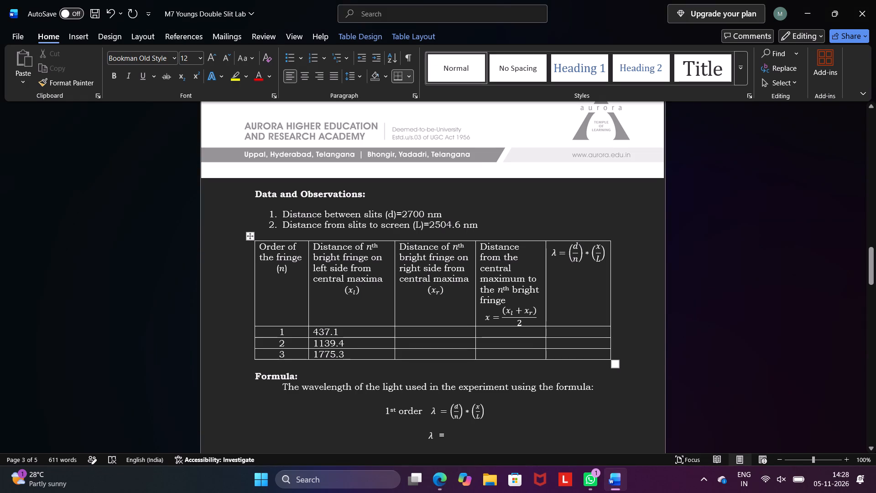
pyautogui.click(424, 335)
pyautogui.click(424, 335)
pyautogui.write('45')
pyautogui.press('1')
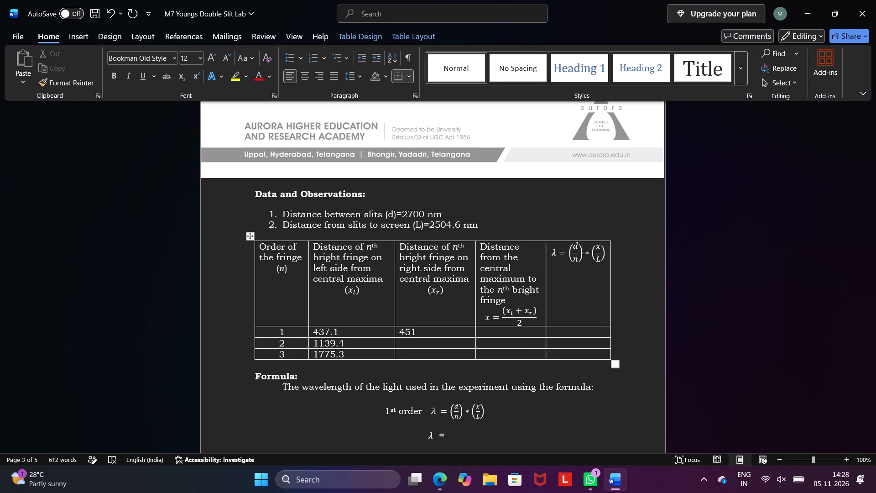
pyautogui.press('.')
# Switch to the PhET simulation in Edge and remeasure from the central maximum to the first bright fringe below it.
pyautogui.hotkey('alt', 'Tab')
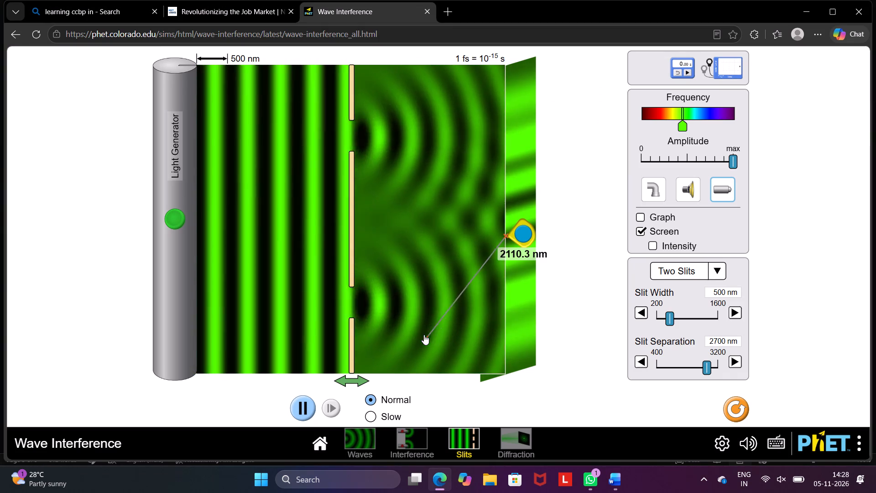
pyautogui.moveTo(423, 338); pyautogui.dragTo(458, 324)
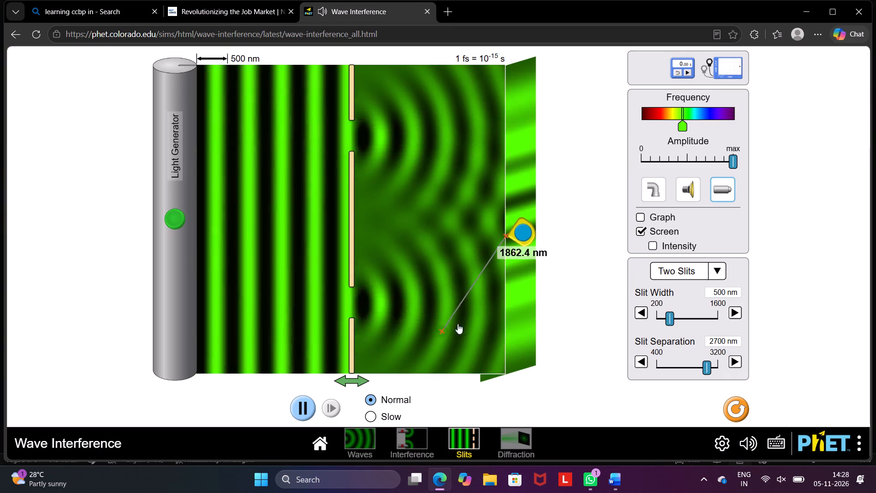
pyautogui.moveTo(458, 324); pyautogui.dragTo(504, 258)
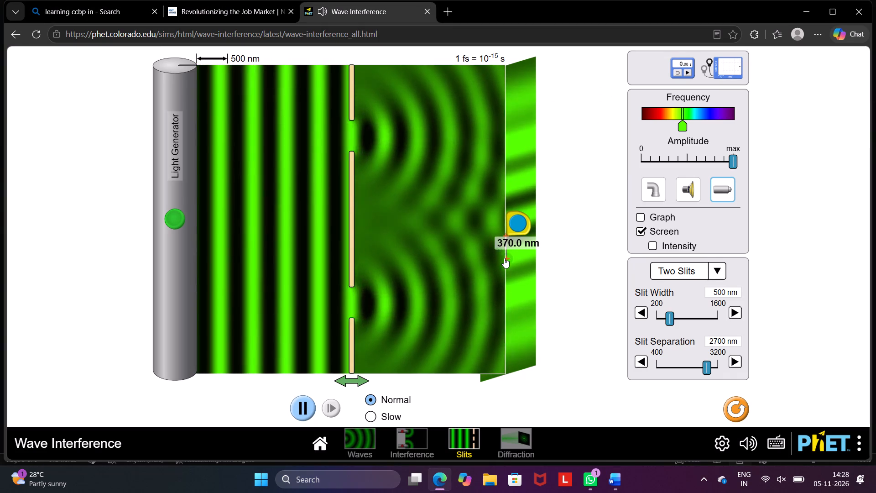
pyautogui.moveTo(504, 258); pyautogui.dragTo(504, 259)
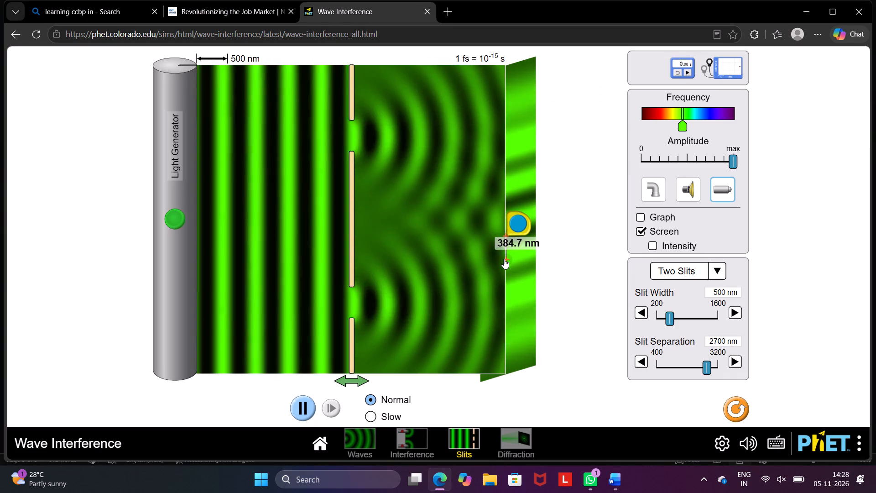
pyautogui.moveTo(504, 259); pyautogui.dragTo(504, 260)
pyautogui.click(504, 260)
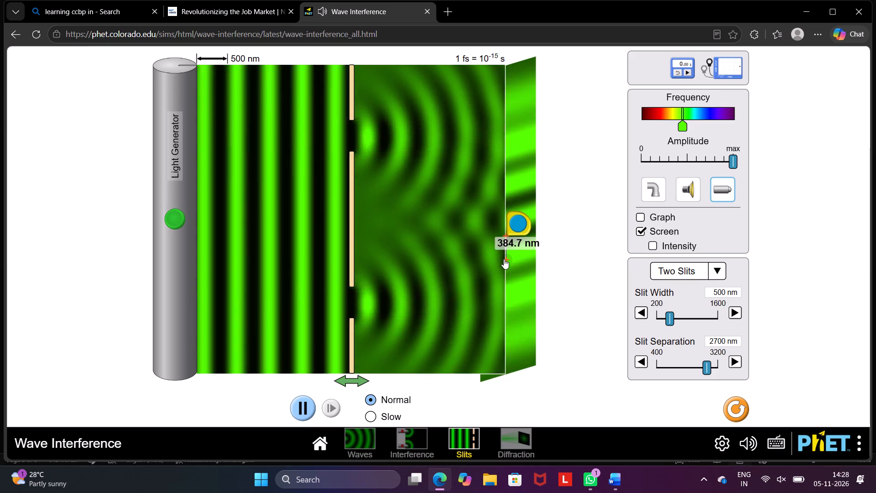
pyautogui.moveTo(513, 222); pyautogui.dragTo(511, 219)
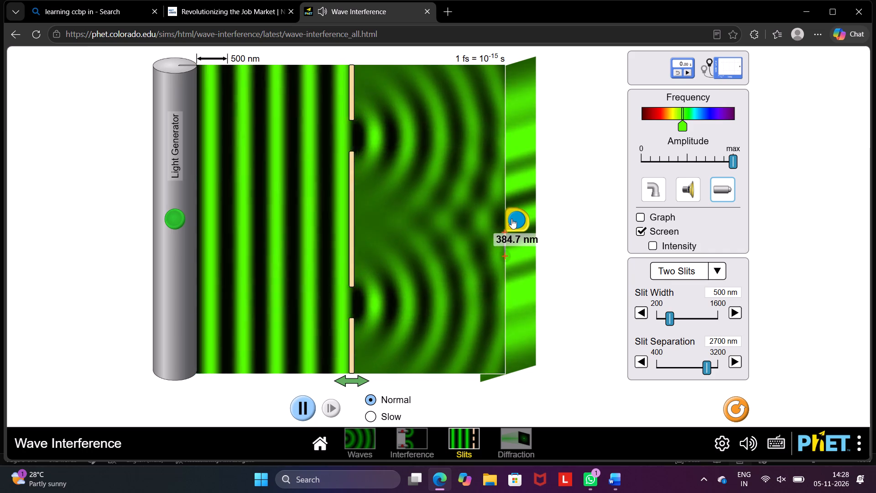
pyautogui.moveTo(511, 219); pyautogui.dragTo(512, 218)
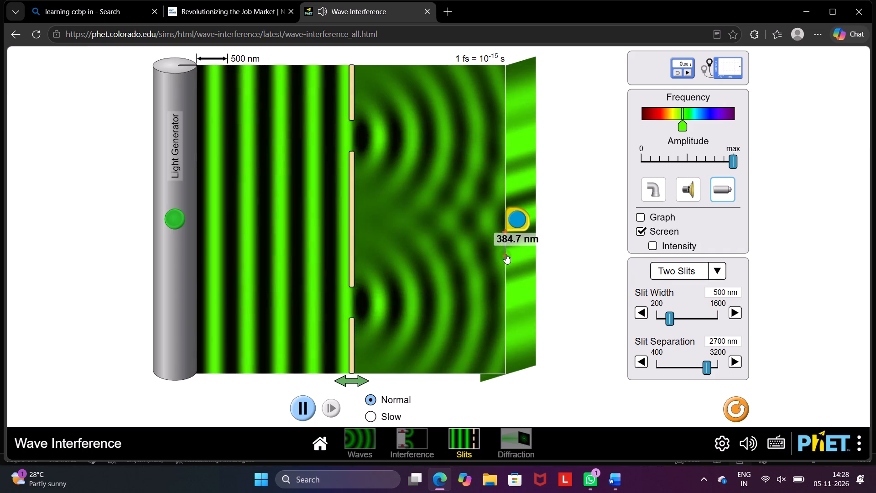
pyautogui.click(506, 254)
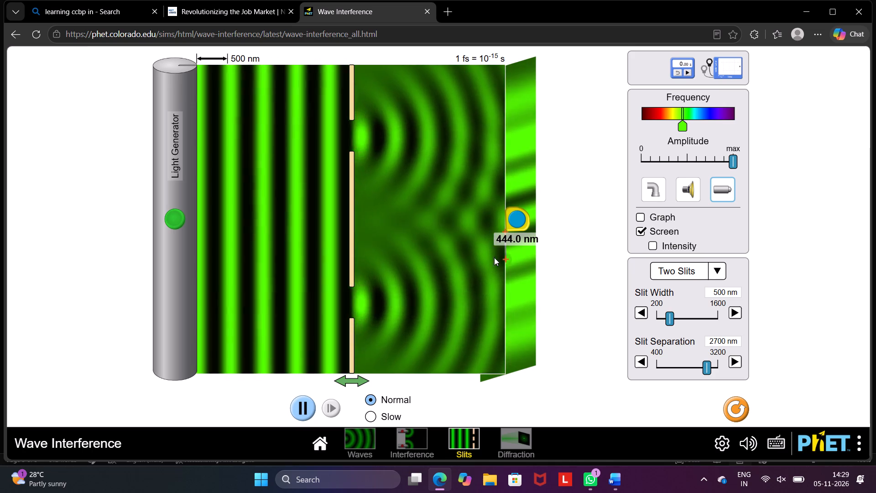
# Return to the Word document and replace the right-side distance (xr) for fringe order 1 with 444.0.
pyautogui.hotkey('alt', 'Tab')
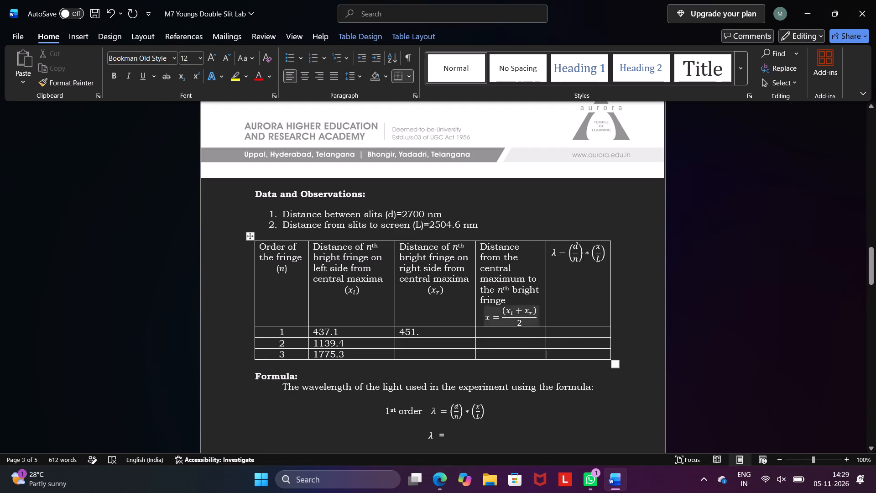
pyautogui.click(458, 329)
pyautogui.press('BackSpace')
pyautogui.press('BackSpace')
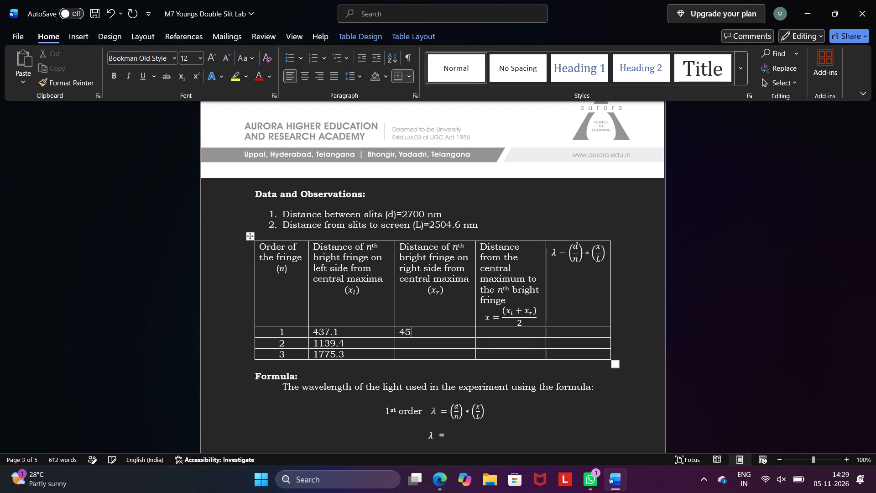
pyautogui.press('BackSpace')
pyautogui.write('44')
pyautogui.write('.0')
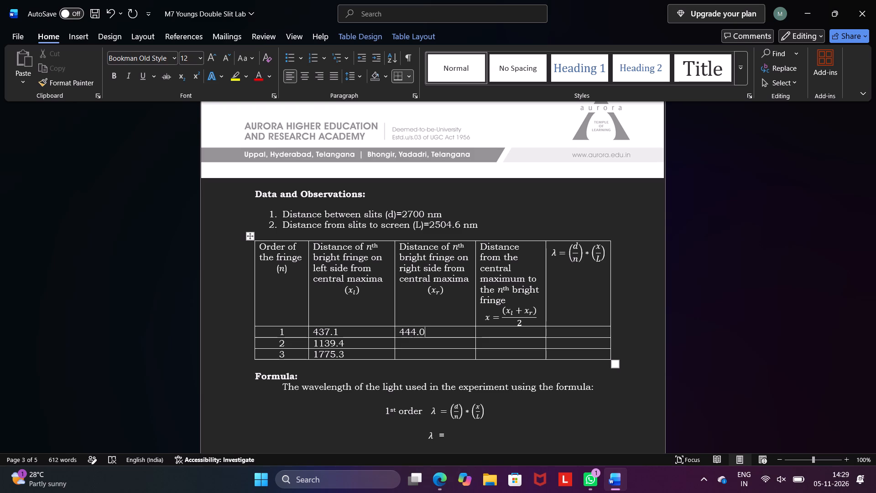
# Switch to the PhET simulation in Edge and extend the measuring tape from the central maximum to the second bright fringe below it.
pyautogui.hotkey('alt', 'Tab')
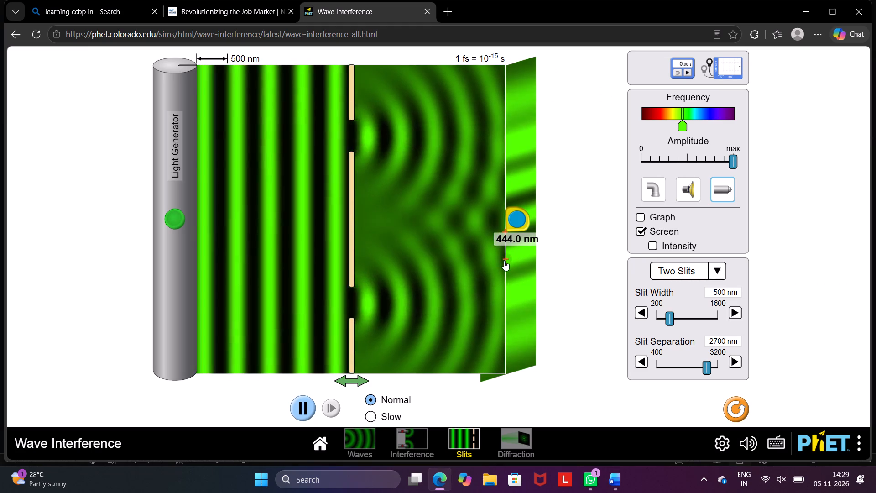
pyautogui.moveTo(506, 259); pyautogui.dragTo(507, 293)
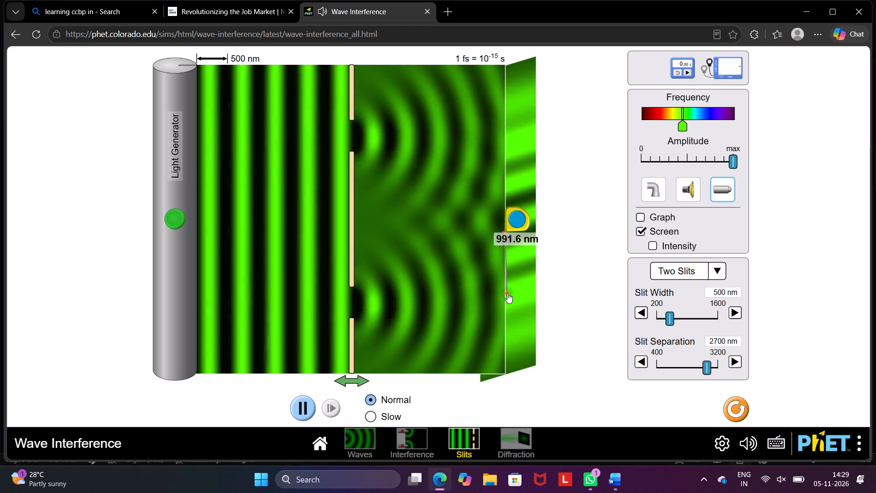
pyautogui.moveTo(507, 293); pyautogui.dragTo(507, 294)
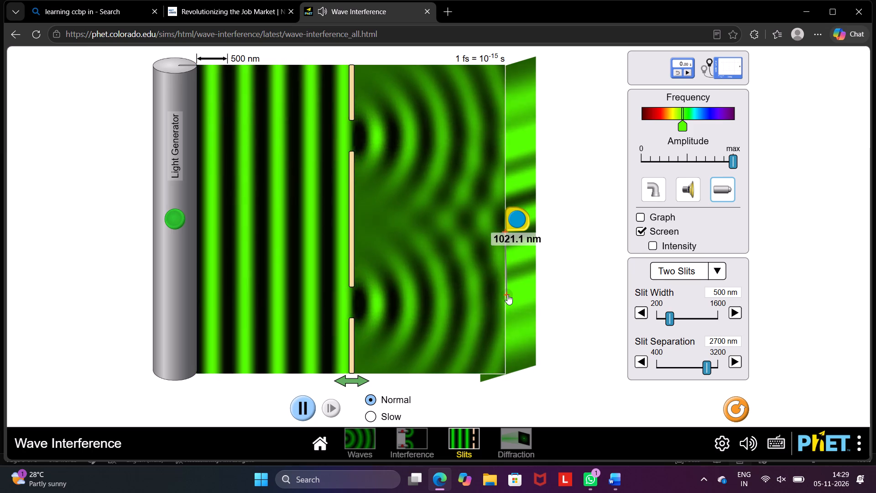
# Return to the Word document and enter 1021.1 as the right-side distance (xr) for fringe order 2.
pyautogui.hotkey('alt', 'Tab')
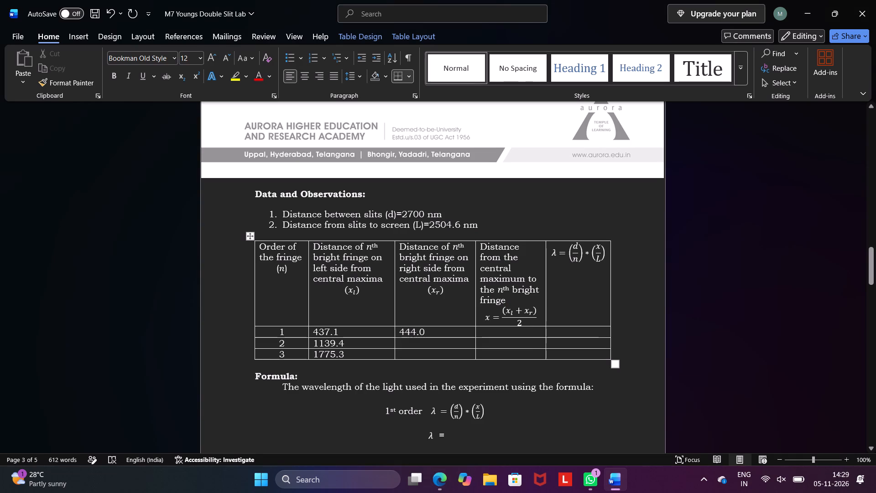
pyautogui.click(407, 345)
pyautogui.write('1o')
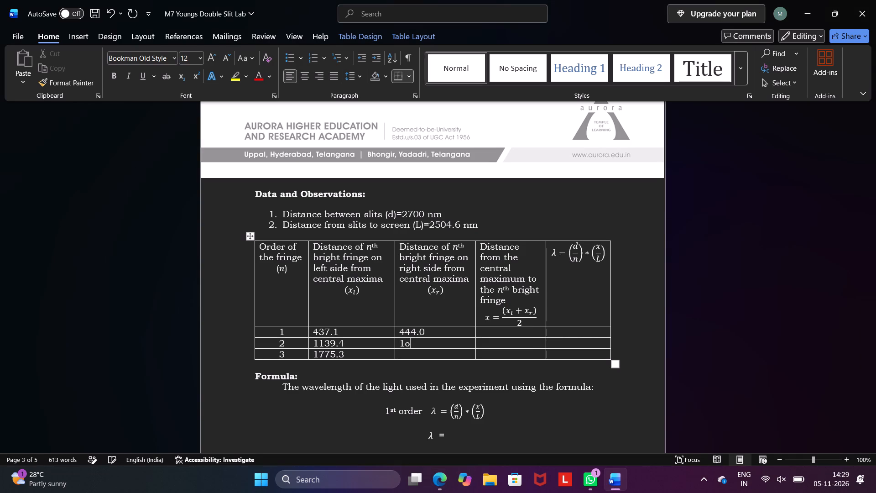
pyautogui.press('BackSpace')
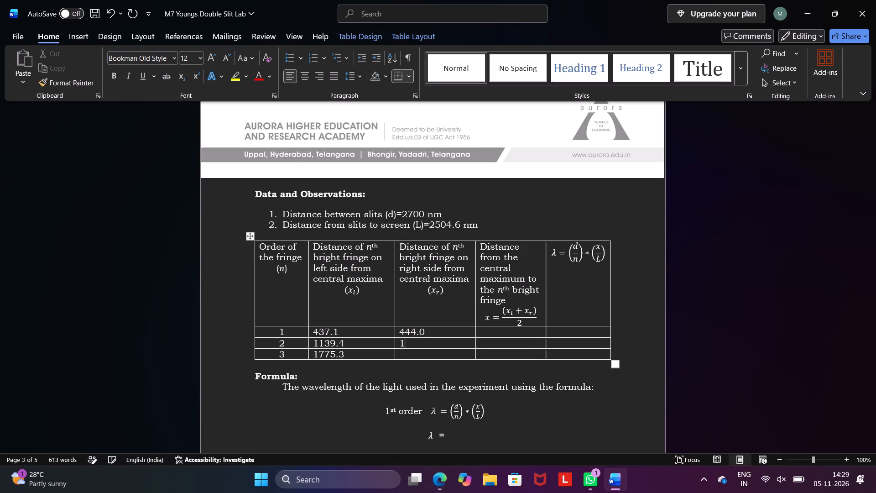
pyautogui.press('0')
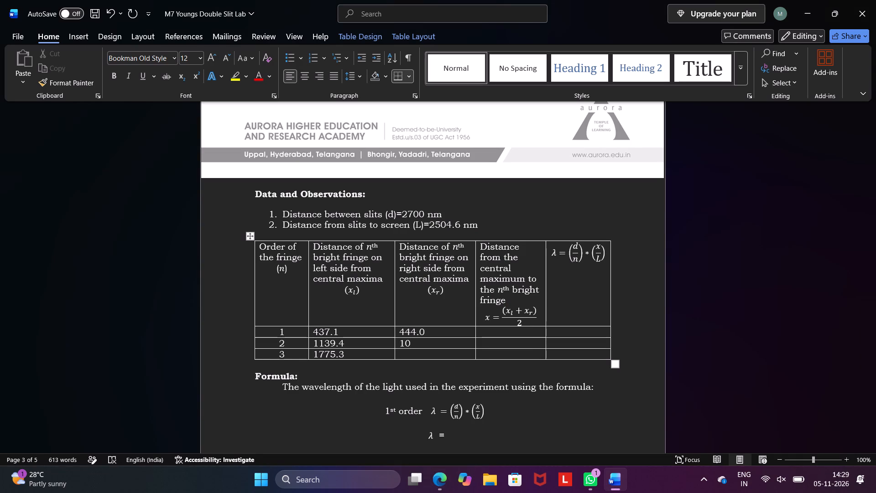
pyautogui.write('21')
pyautogui.write('.1')
# Switch to the PhET simulation in Edge and extend the measuring tape from the central maximum to the third bright fringe below it.
pyautogui.hotkey('alt', 'Tab')
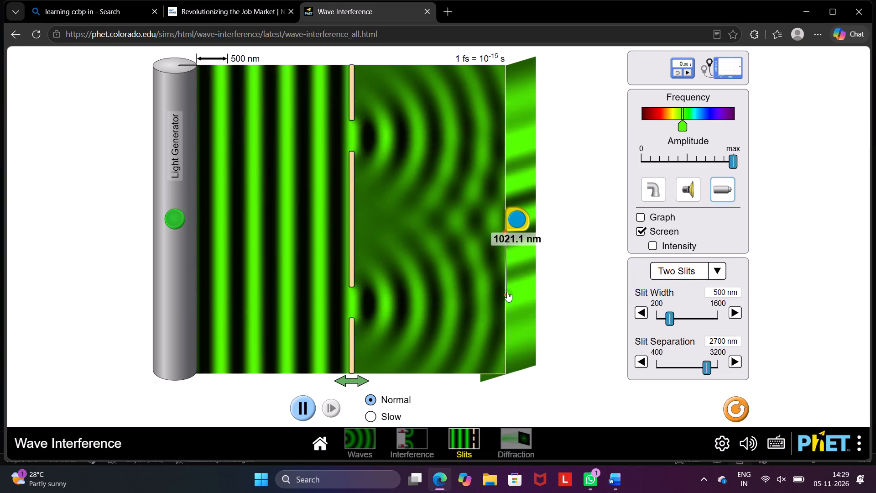
pyautogui.moveTo(506, 292); pyautogui.dragTo(507, 336)
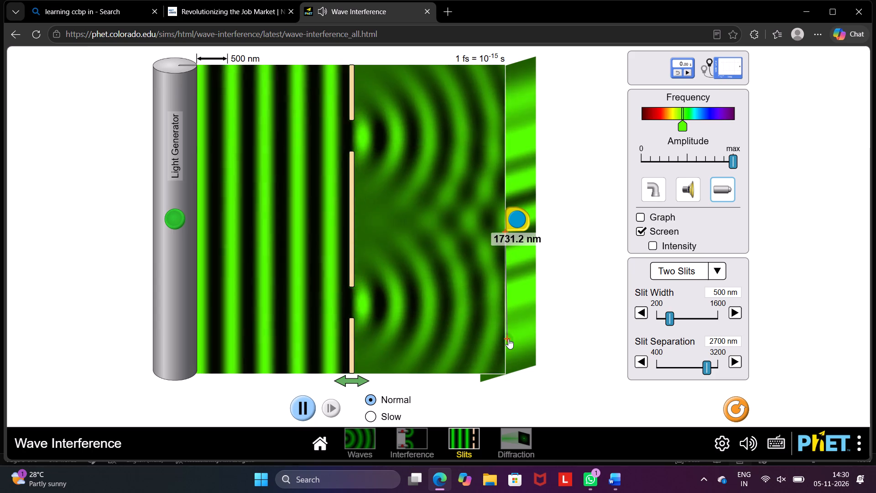
pyautogui.click(509, 339)
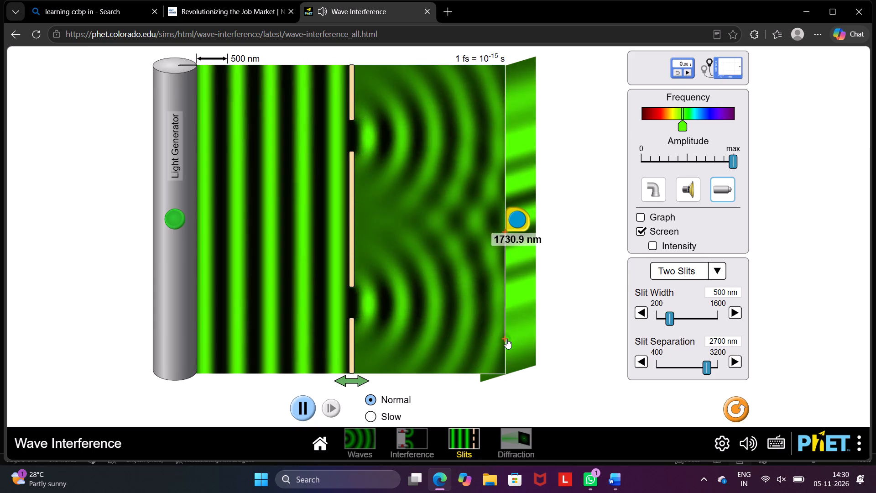
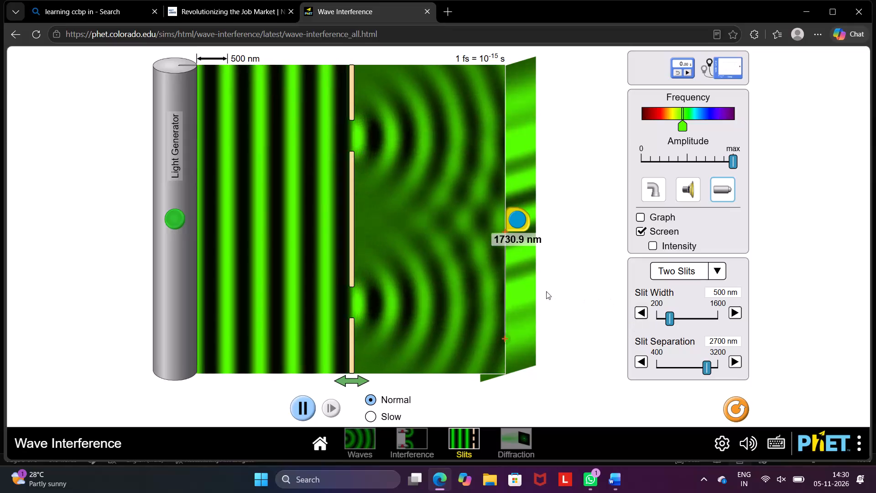
# Return to the Word document and enter 1730.9 as the right-side distance (xr) for fringe order 3.
pyautogui.hotkey('alt', 'Tab')
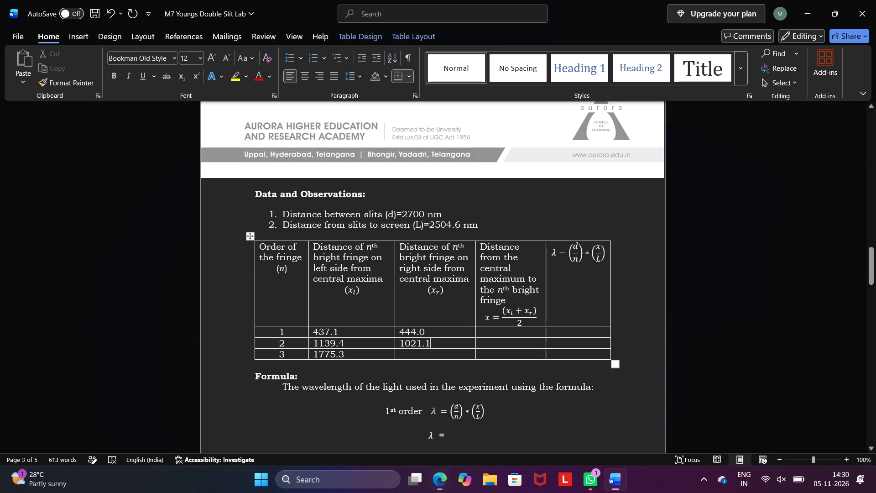
pyautogui.click(427, 351)
pyautogui.write('17')
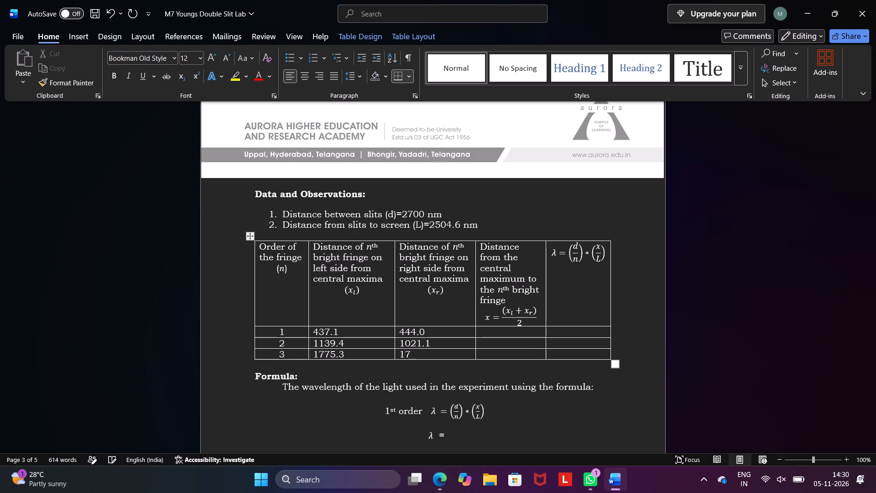
pyautogui.write('30')
pyautogui.press('.')
pyautogui.press('9')
# Place the cursor in the mean distance (x) cell for fringe order 1.
pyautogui.click(504, 335)
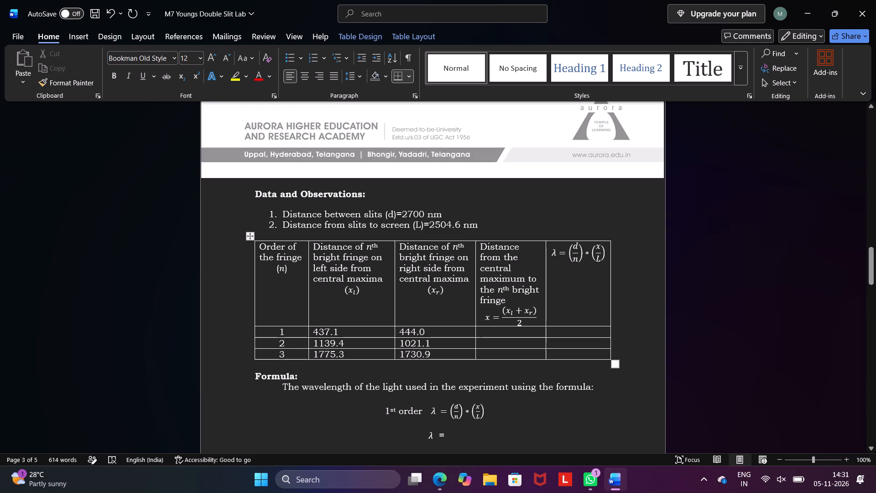
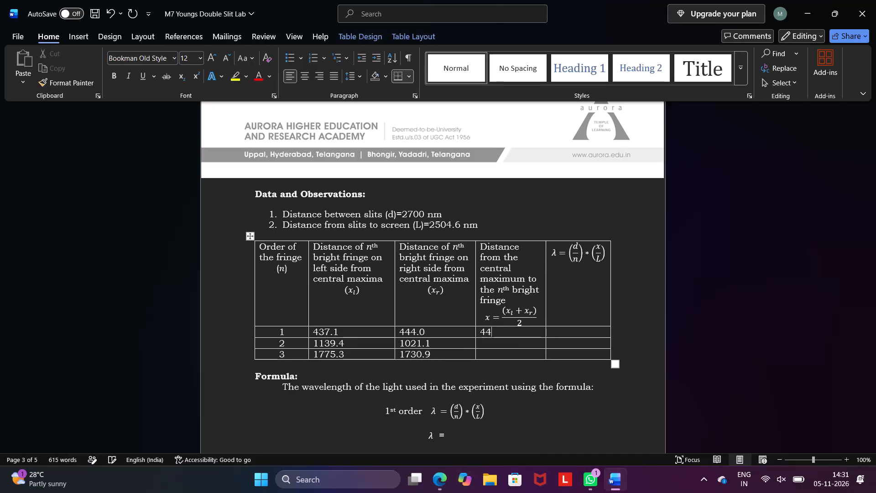
# Complete the mean distance (x) for fringe order 1 as 440.55.
pyautogui.press('0')
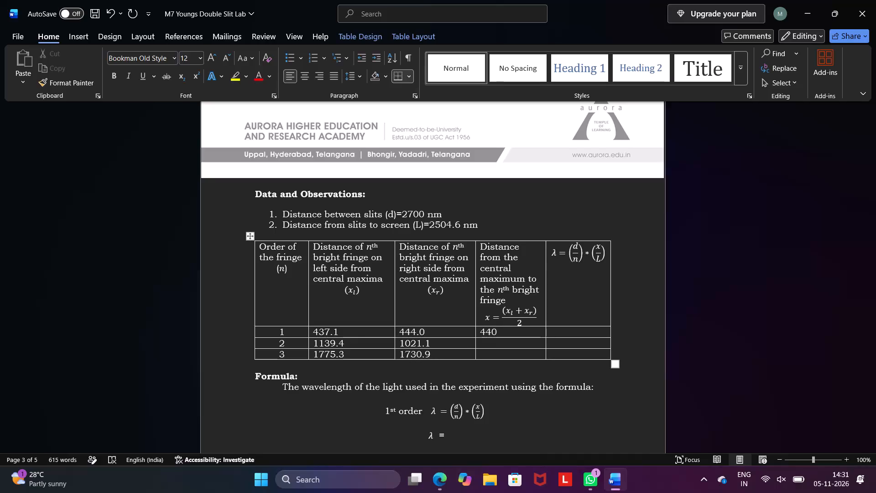
pyautogui.press('.')
pyautogui.write('55')
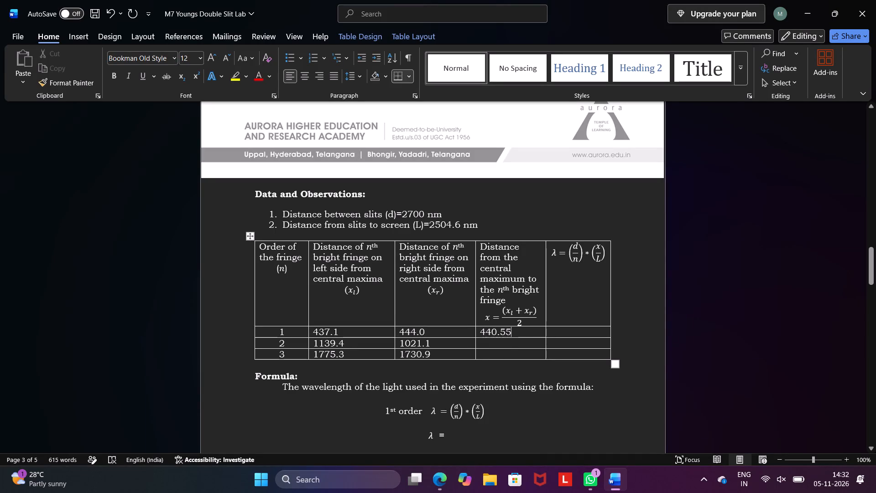
# Place the cursor in the mean distance (x) cell for fringe order 2.
pyautogui.click(507, 345)
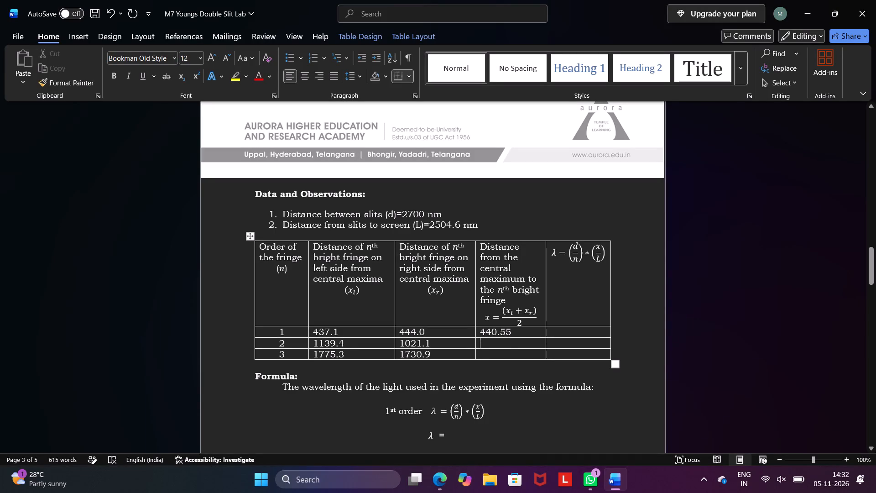
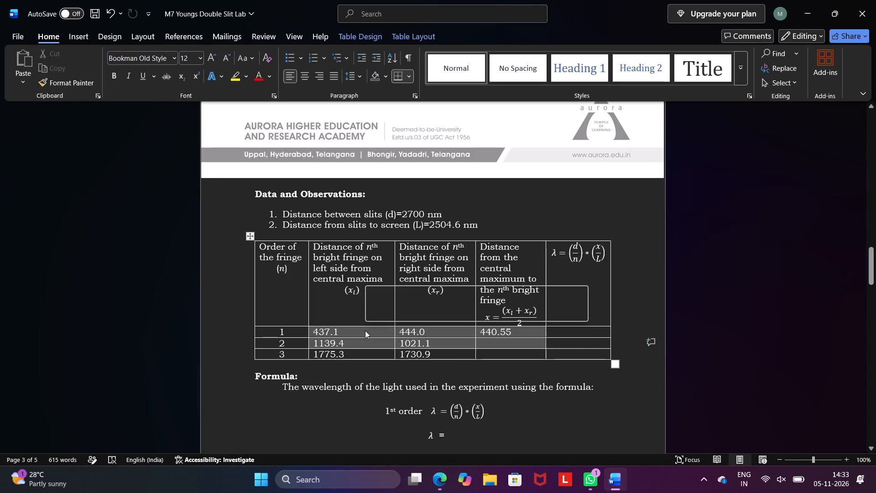
# Replace the mean distance (x) for fringe order 1 with 657.1.
pyautogui.click(643, 300)
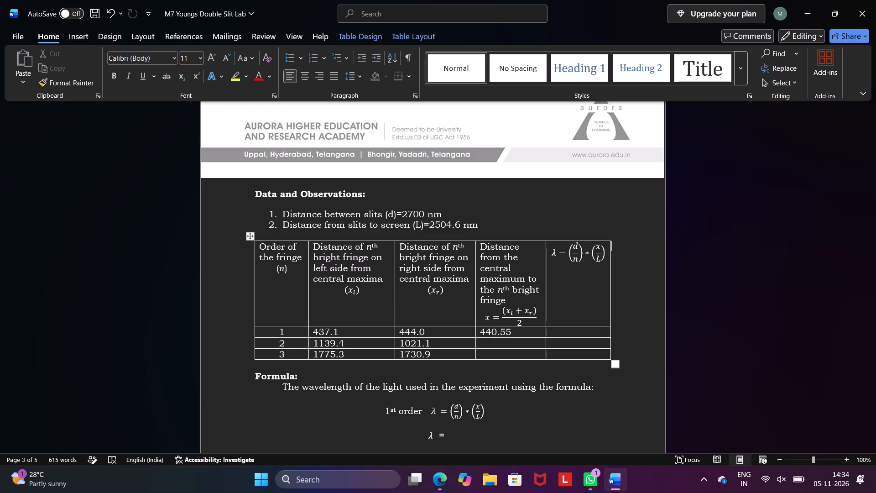
pyautogui.click(533, 339)
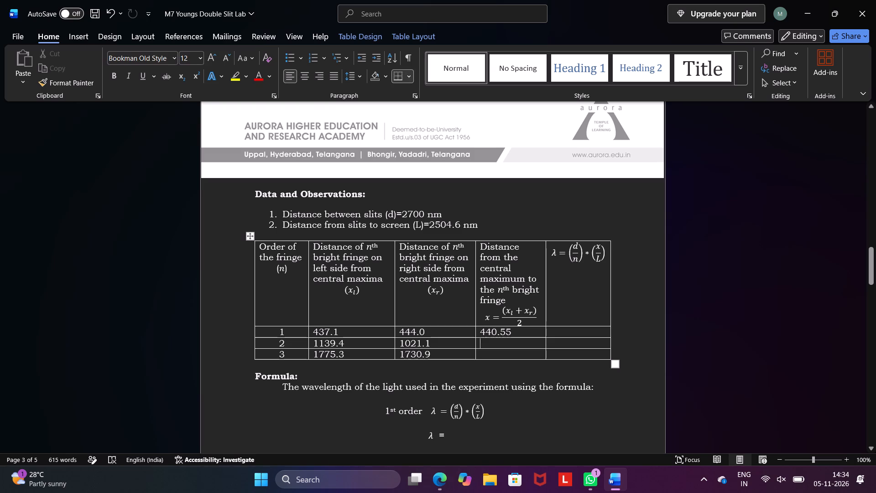
pyautogui.click(521, 334)
pyautogui.press('BackSpace')
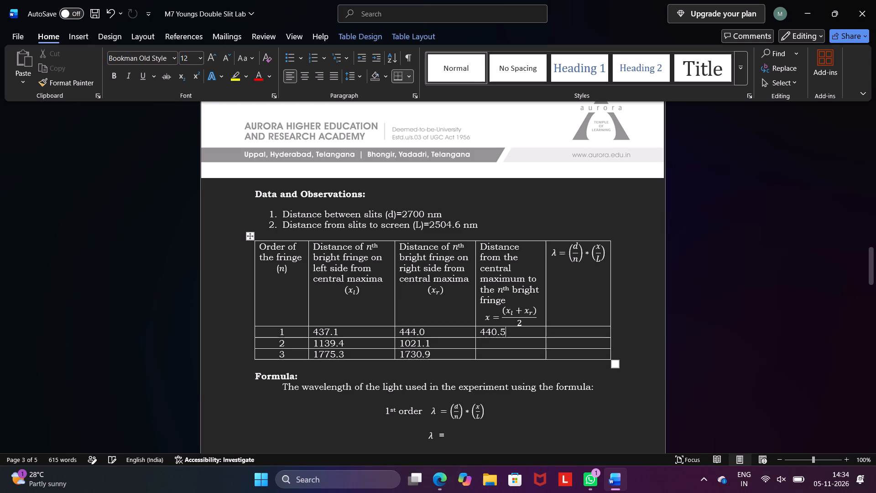
pyautogui.press('BackSpace')
pyautogui.press('BackSpace')
pyautogui.press('BackSpace')
pyautogui.press('BackSpace')
pyautogui.press('BackSpace')
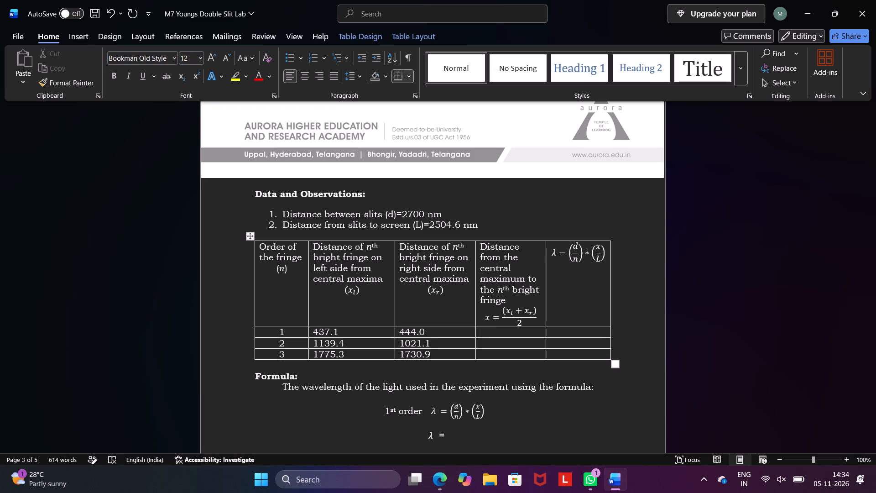
pyautogui.press('6')
pyautogui.press('5')
pyautogui.press('7')
pyautogui.press('.')
pyautogui.press('1')
# Enter 1649.95 as the mean distance (x) for fringe order 2.
pyautogui.click(511, 348)
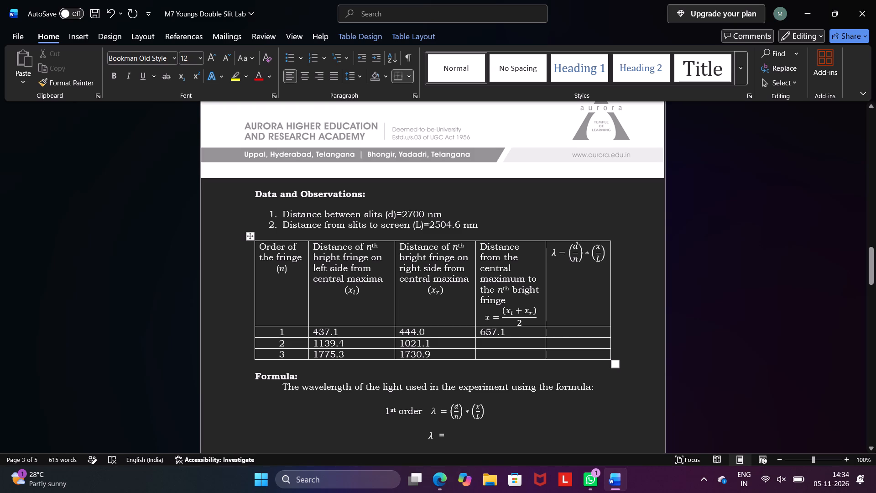
pyautogui.click(506, 344)
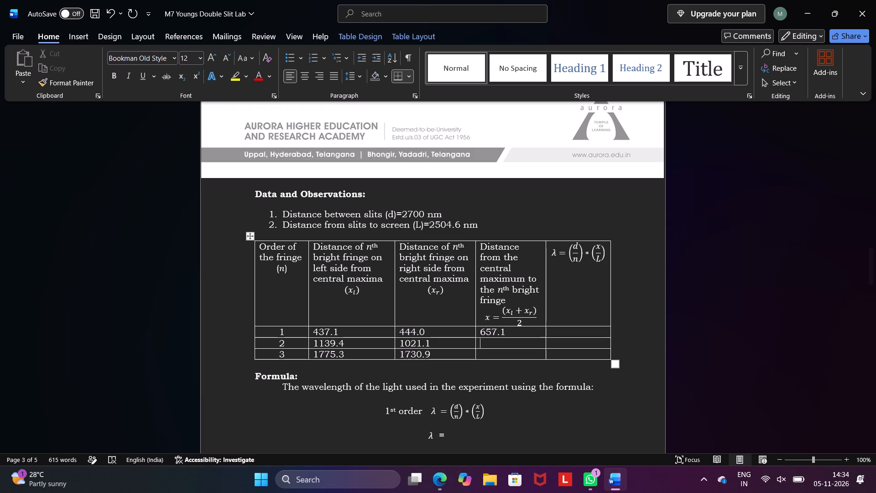
pyautogui.press('1')
pyautogui.press('6')
pyautogui.press('4')
pyautogui.press('9')
pyautogui.write('.95')
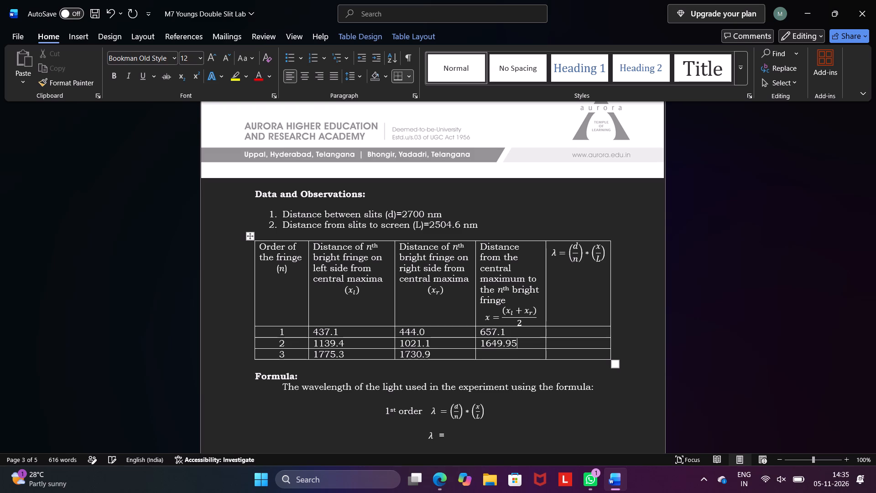
# Enter 2640.75 as the mean distance (x) for fringe order 3.
pyautogui.click(500, 353)
pyautogui.press('2')
pyautogui.write('64')
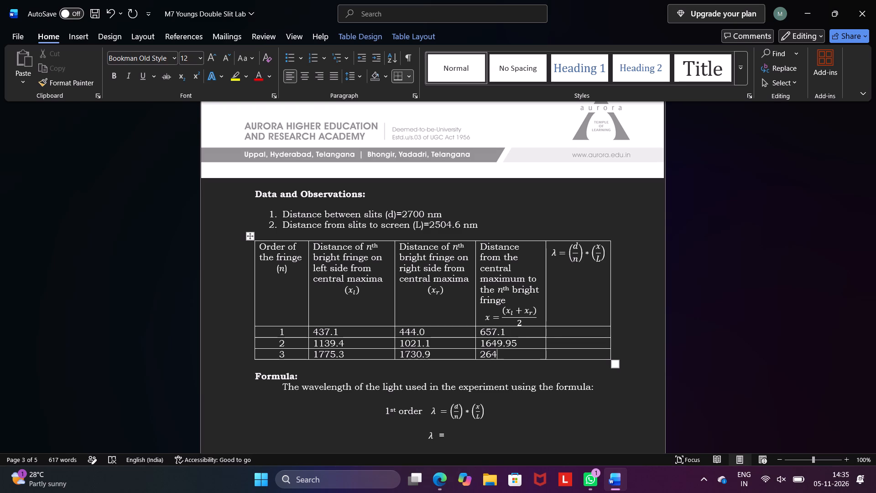
pyautogui.press('0')
pyautogui.press('.')
pyautogui.write('75')
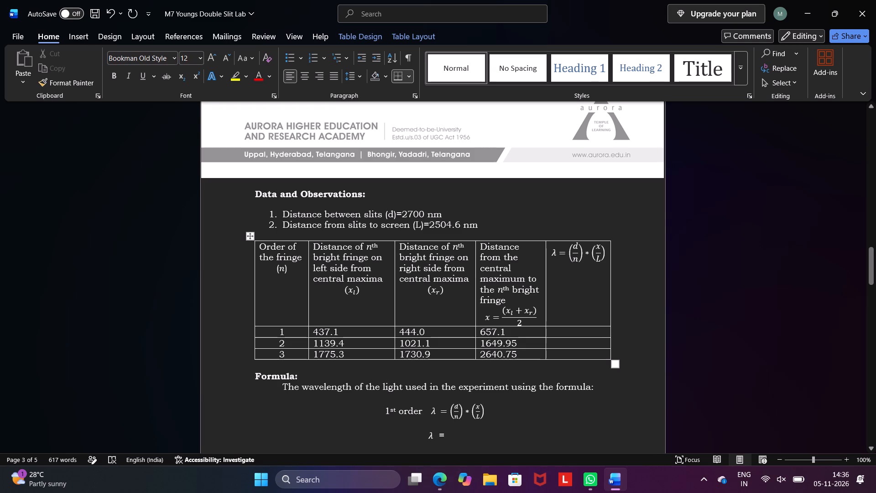
# Place the cursor in the wavelength (λ) cell for fringe order 1.
pyautogui.click(555, 334)
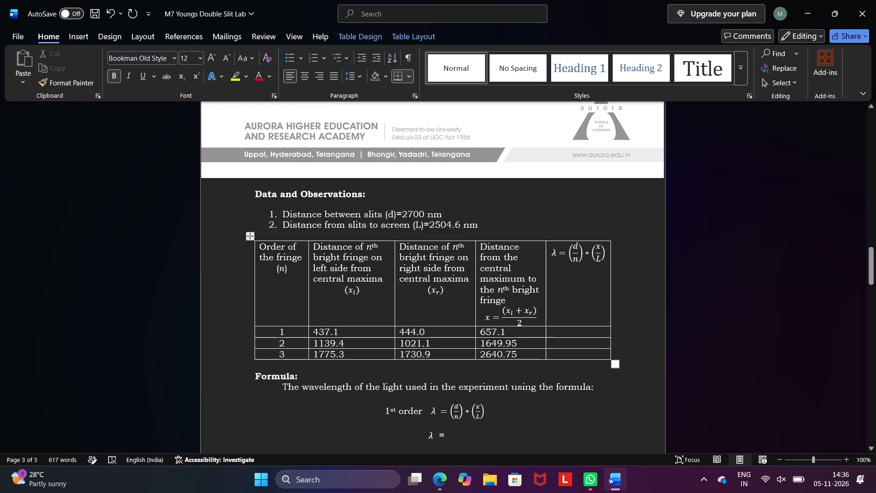
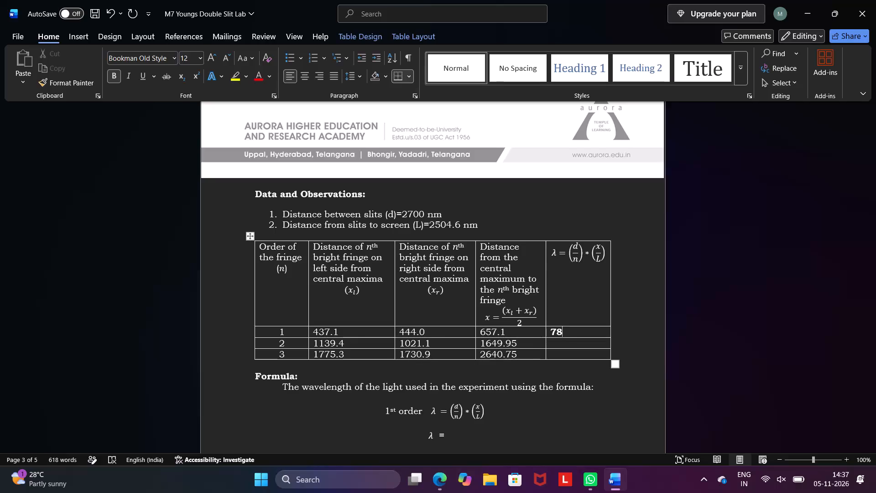
# Enter 708.3 as the wavelength (λ) for fringe order 1 in the table.
pyautogui.press('BackSpace')
pyautogui.write('08')
pyautogui.press('.')
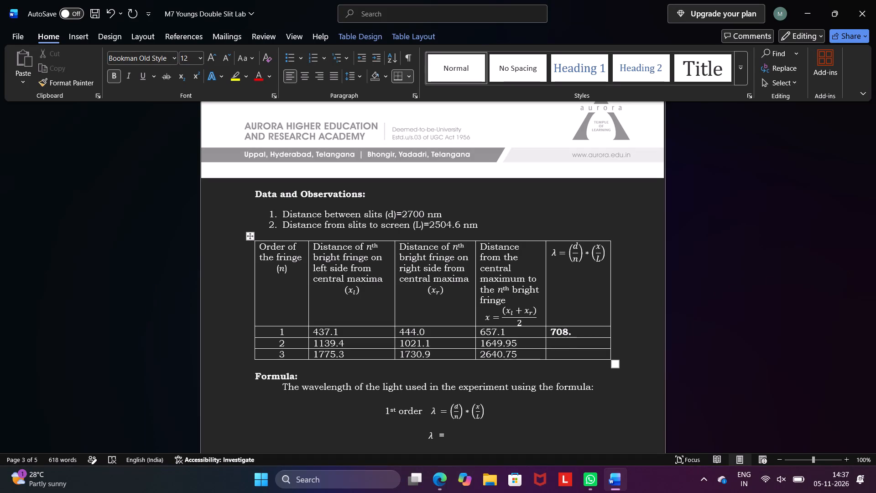
pyautogui.press('3')
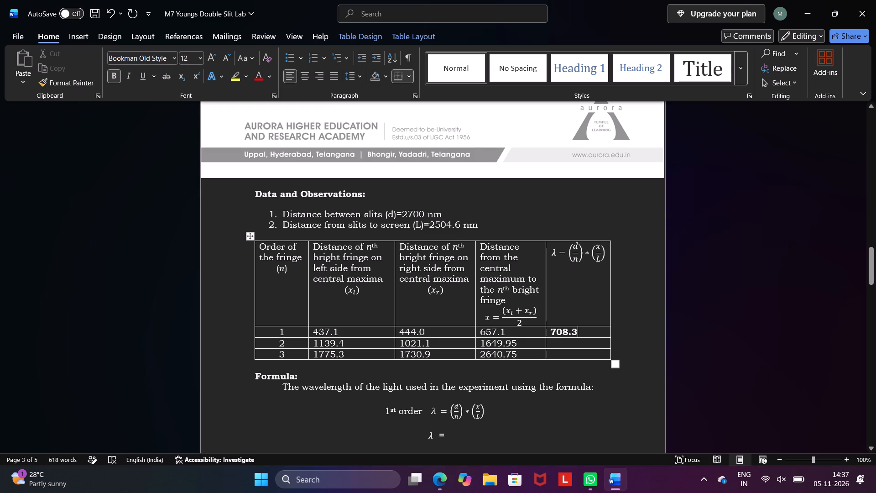
# Shorten the mean distances (x) to one decimal place: 1649.9 for fringe order 2 and 2640.7 for order 3.
pyautogui.click(524, 342)
pyautogui.press('BackSpace')
pyautogui.press('Down')
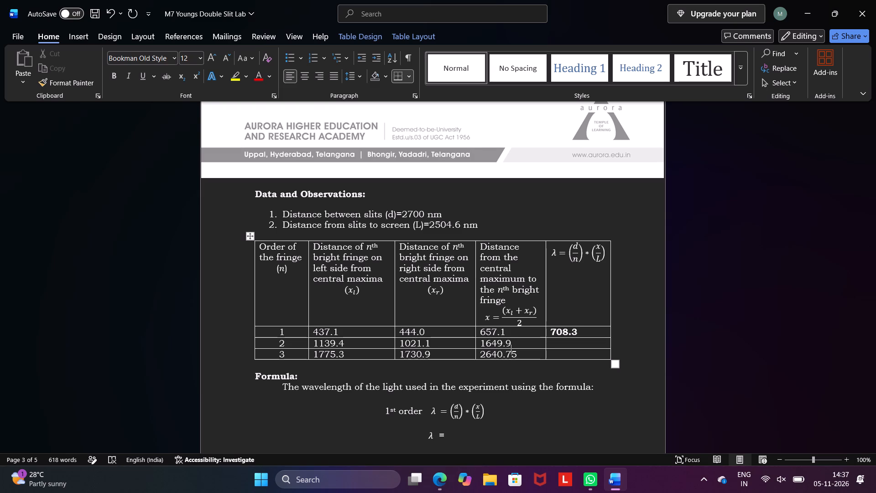
pyautogui.press('Right')
pyautogui.press('BackSpace')
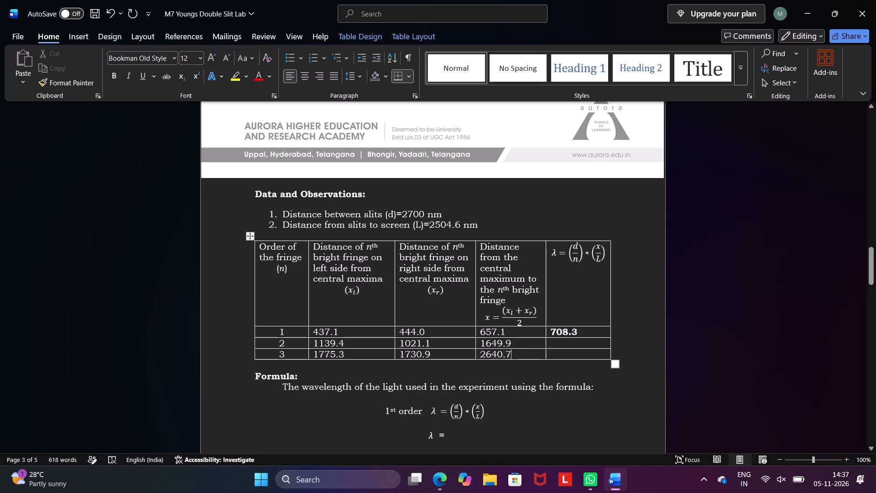
# Enter 889.3 as the wavelength (λ) for fringe order 2 in the table.
pyautogui.click(563, 345)
pyautogui.write('88')
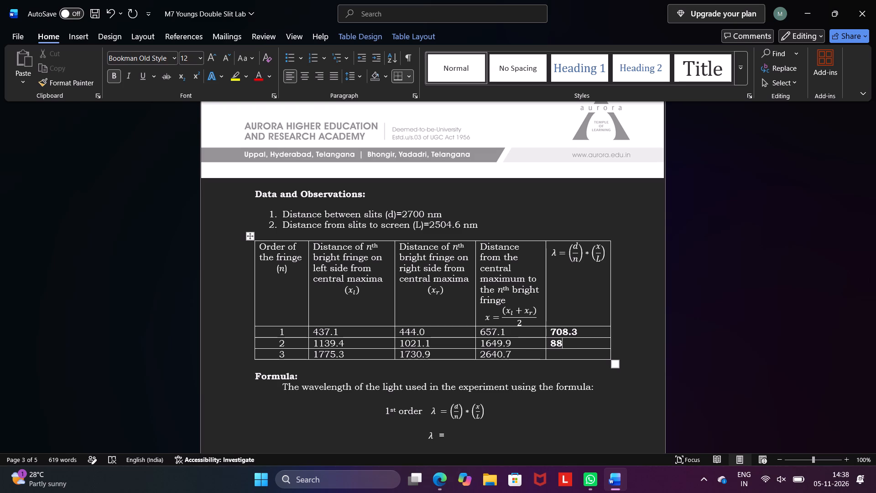
pyautogui.press('9')
pyautogui.press('.')
pyautogui.press('3')
# Enter 948.9 as the wavelength (λ) for fringe order 3 in the table.
pyautogui.click(550, 349)
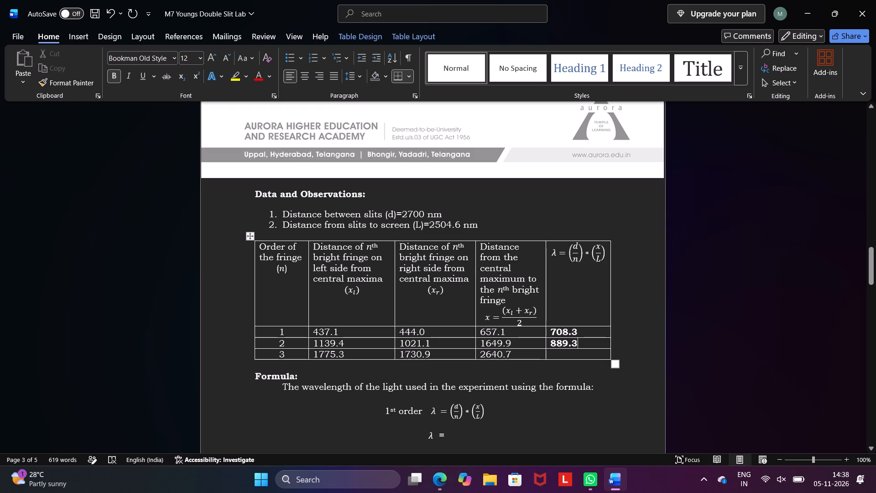
pyautogui.click(559, 353)
pyautogui.click(559, 353)
pyautogui.write('948')
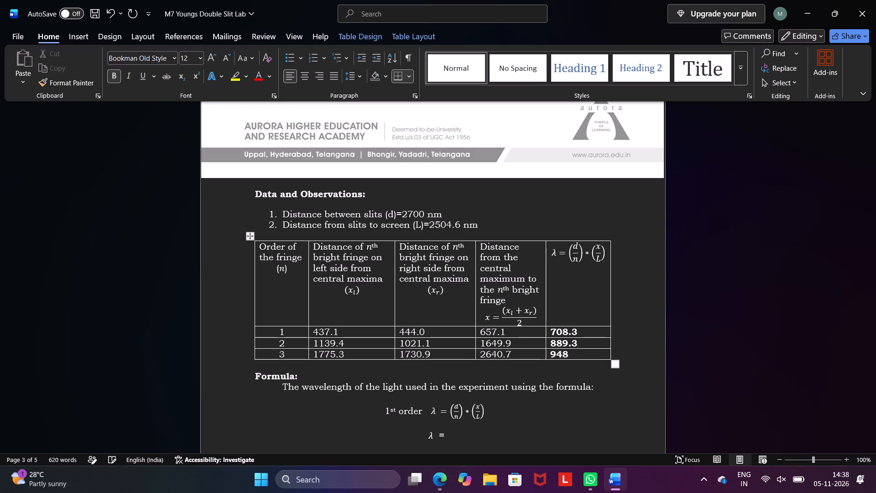
pyautogui.press('.')
pyautogui.press('9')
# Remove the bold formatting from the three wavelength values in the table's last column.
pyautogui.scroll(-1, 551, 414)
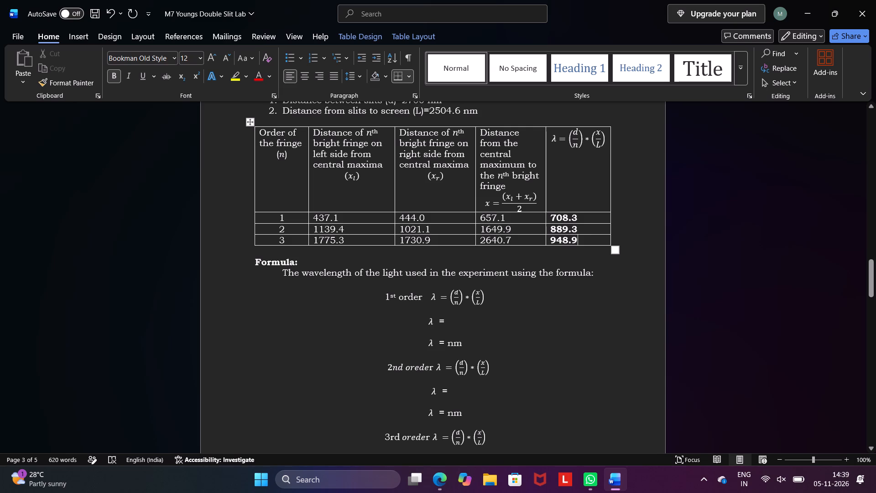
pyautogui.hotkey('shift', 'Up')
pyautogui.hotkey('shift', 'Up')
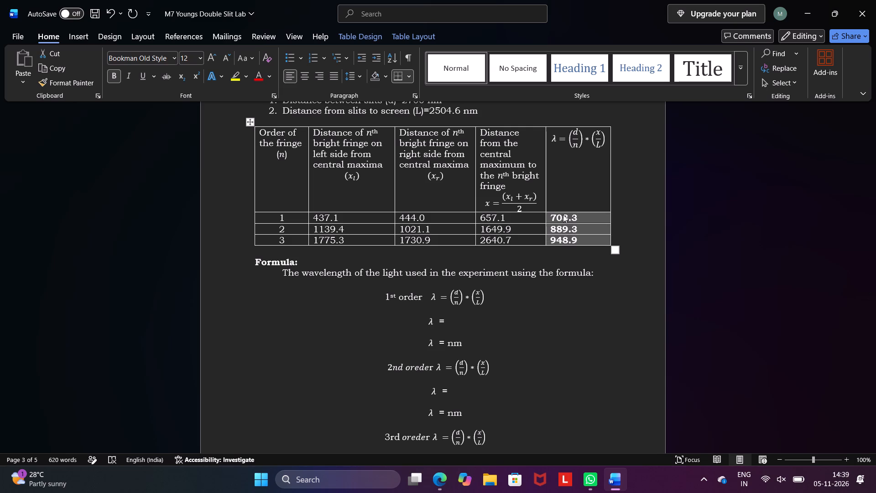
pyautogui.hotkey('ctrl', 'b')
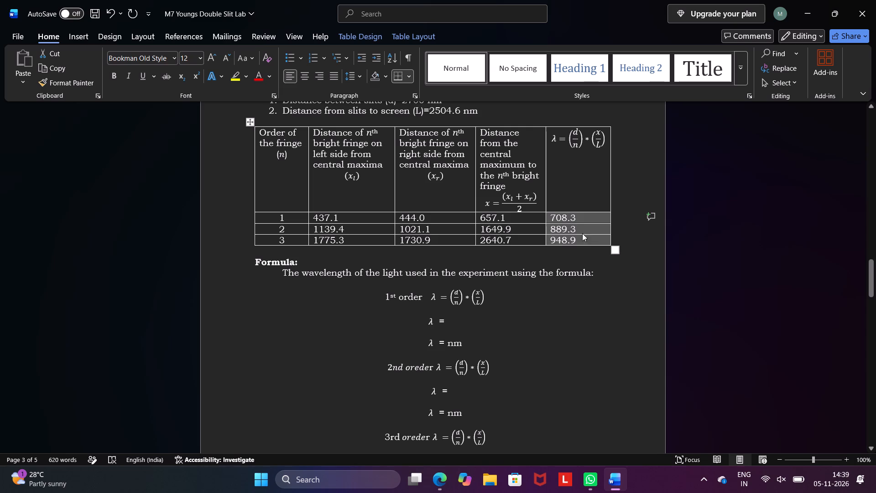
pyautogui.click(624, 273)
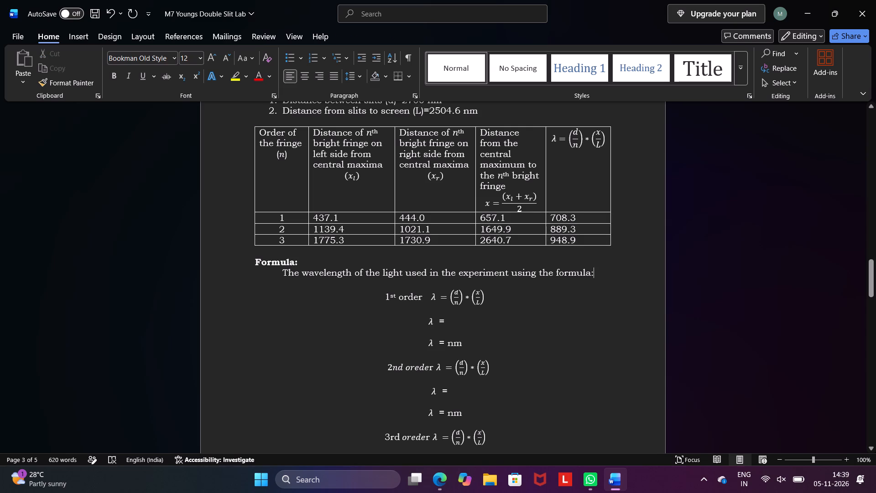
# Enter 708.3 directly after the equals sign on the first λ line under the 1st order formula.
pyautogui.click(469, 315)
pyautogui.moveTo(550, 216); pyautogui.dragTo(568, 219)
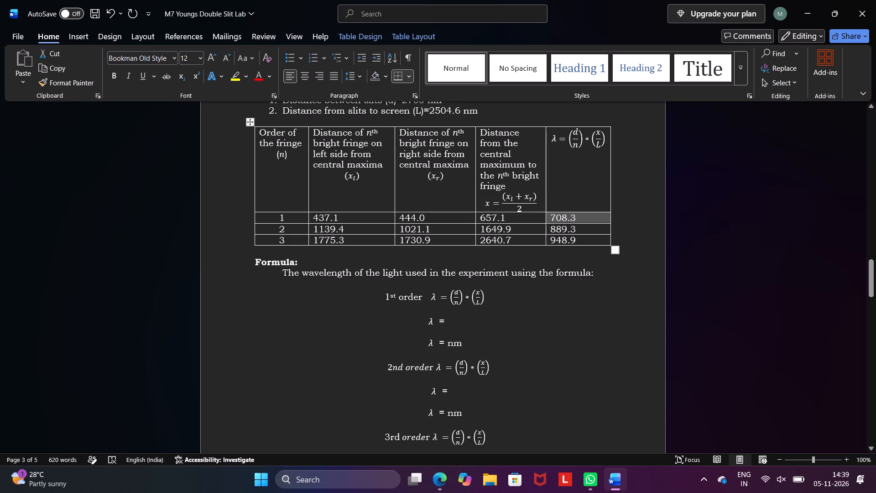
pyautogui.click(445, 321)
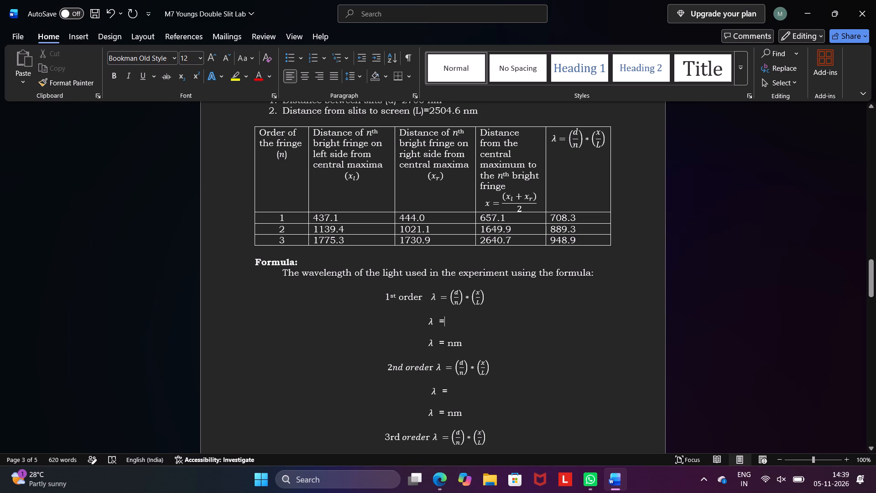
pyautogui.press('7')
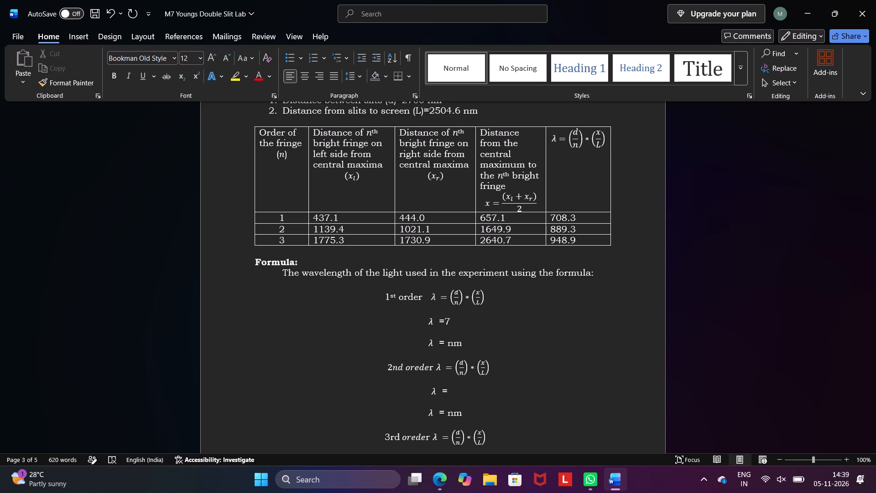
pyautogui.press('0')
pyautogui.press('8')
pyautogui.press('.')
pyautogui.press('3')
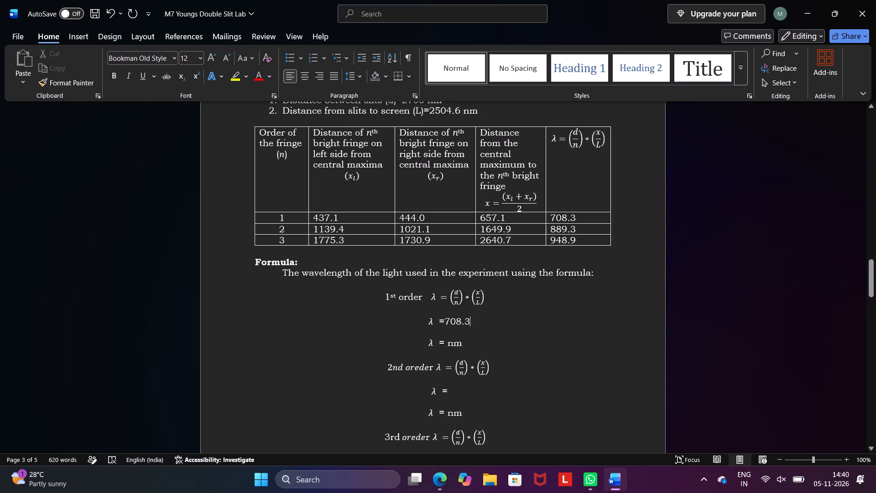
# Re-enter the first λ line under the 1st order formula as 708.3 with a space after the equals sign.
pyautogui.doubleClick(445, 321)
pyautogui.press('space')
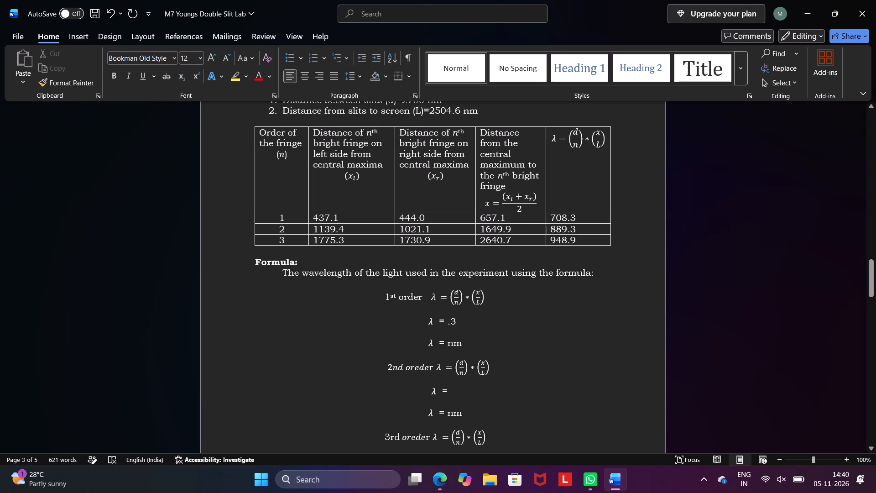
pyautogui.click(454, 320)
pyautogui.press('BackSpace')
pyautogui.press('BackSpace')
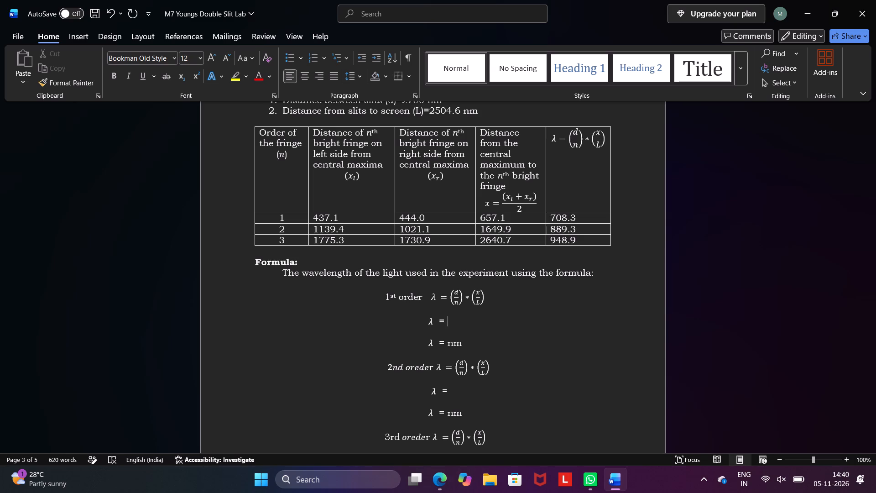
pyautogui.press('7')
pyautogui.press('0')
pyautogui.press('8')
pyautogui.write('.3')
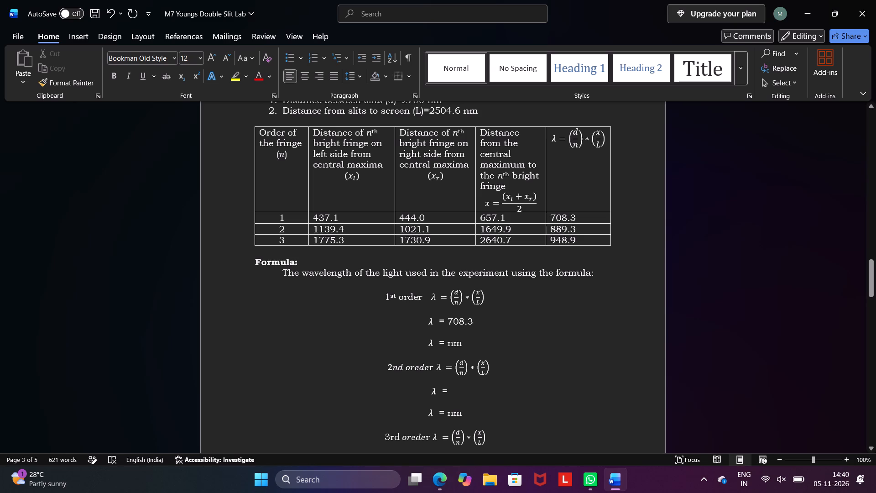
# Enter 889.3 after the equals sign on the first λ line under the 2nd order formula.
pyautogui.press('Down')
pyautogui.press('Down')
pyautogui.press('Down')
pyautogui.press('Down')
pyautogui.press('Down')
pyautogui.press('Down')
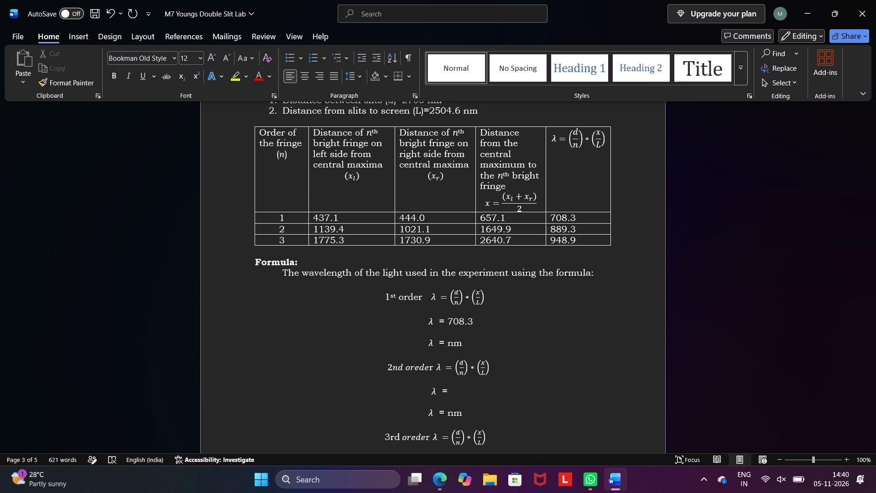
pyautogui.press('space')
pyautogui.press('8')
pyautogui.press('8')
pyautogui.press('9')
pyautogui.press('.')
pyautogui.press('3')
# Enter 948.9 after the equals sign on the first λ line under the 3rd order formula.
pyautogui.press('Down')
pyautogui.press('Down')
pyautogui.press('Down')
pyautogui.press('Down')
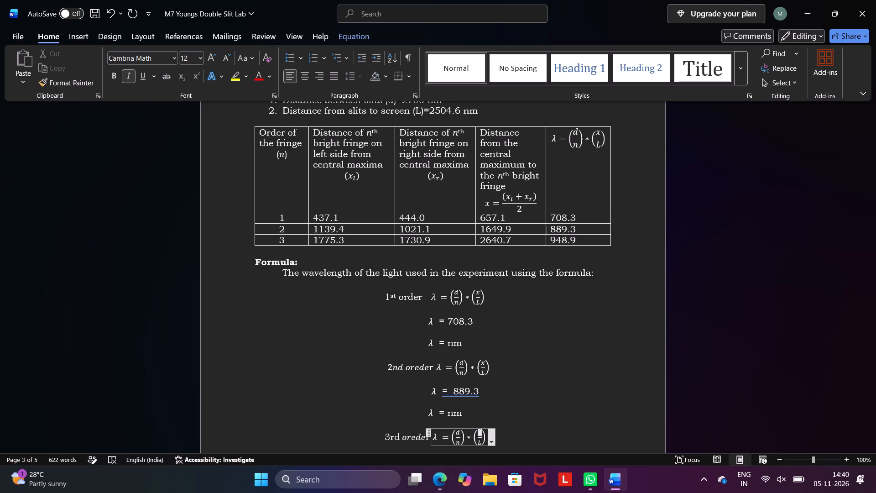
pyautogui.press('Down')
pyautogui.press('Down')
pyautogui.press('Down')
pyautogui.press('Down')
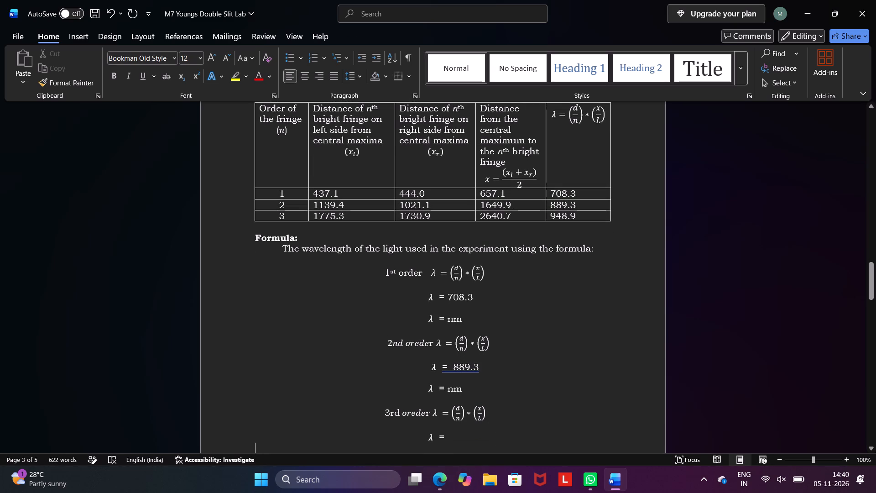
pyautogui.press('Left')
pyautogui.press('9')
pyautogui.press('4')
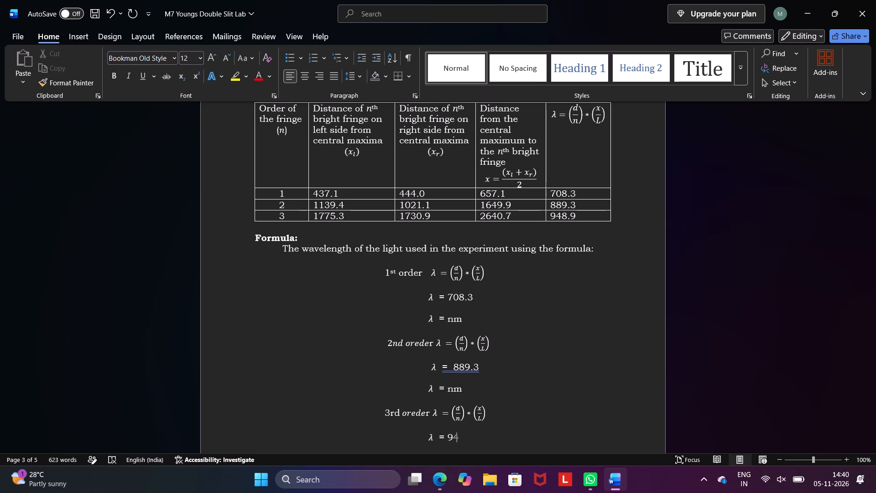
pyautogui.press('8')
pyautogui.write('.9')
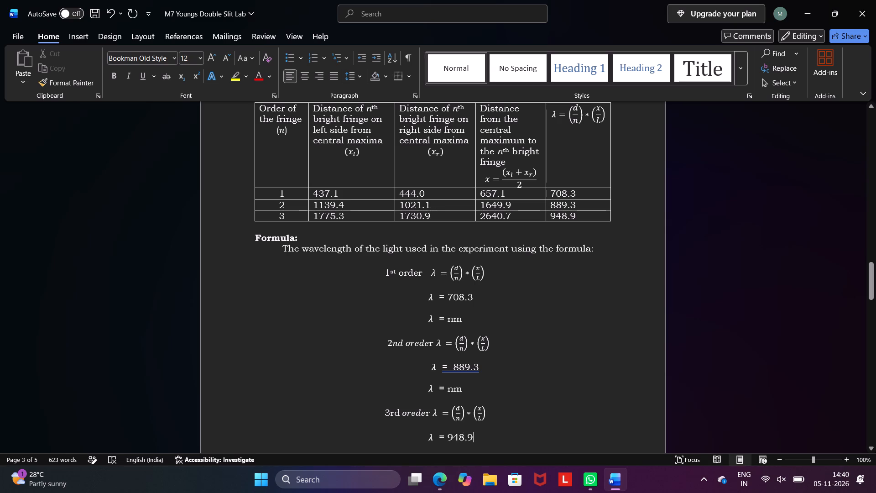
# Review the symbol definitions, Result and Discussion sections that follow the wavelength calculations.
pyautogui.scroll(-1, 417, 380)
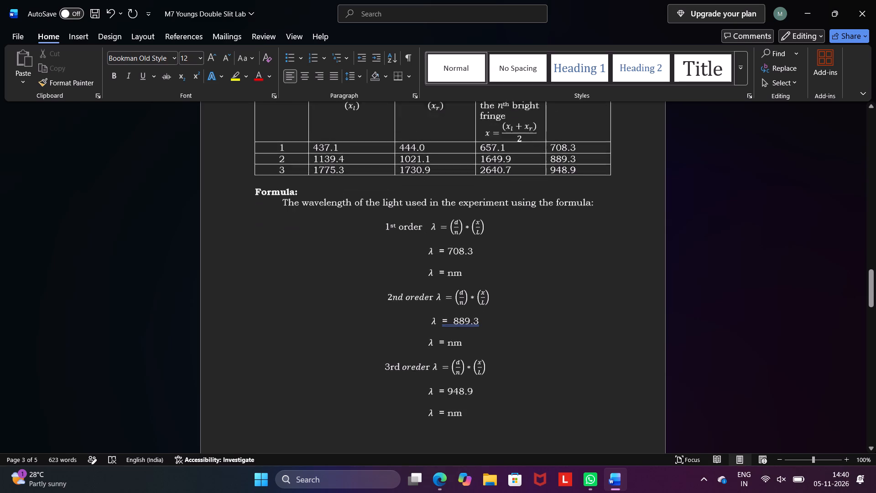
pyautogui.scroll(-4, 417, 380)
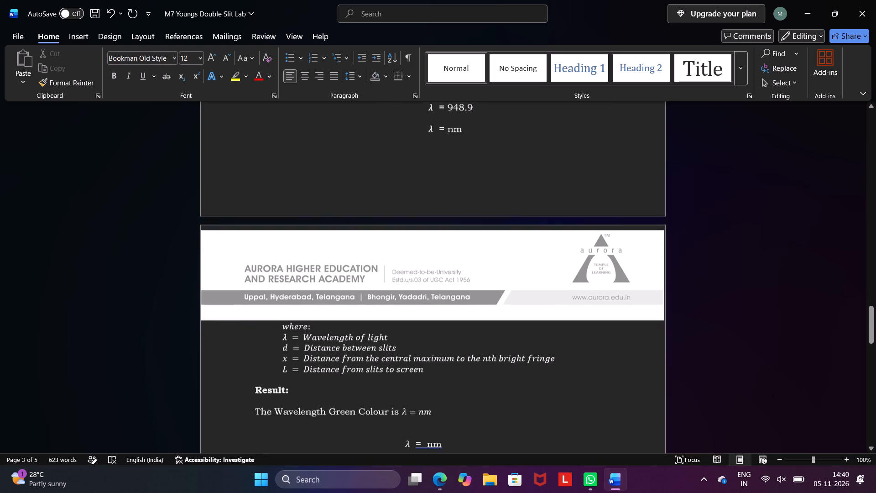
pyautogui.scroll(-2, 417, 380)
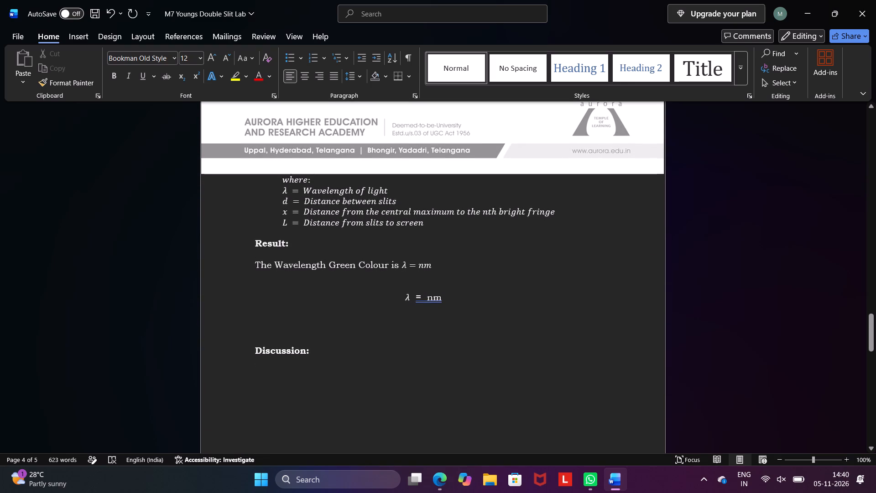
pyautogui.scroll(2, 417, 380)
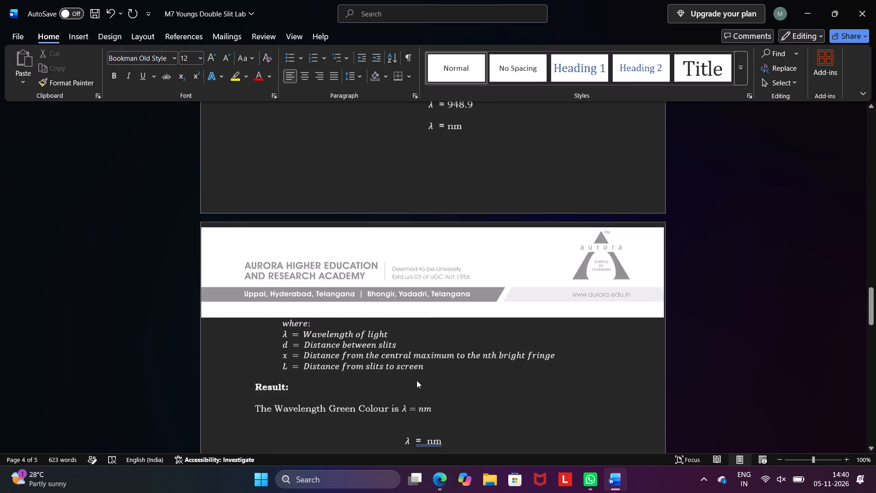
pyautogui.scroll(1, 417, 380)
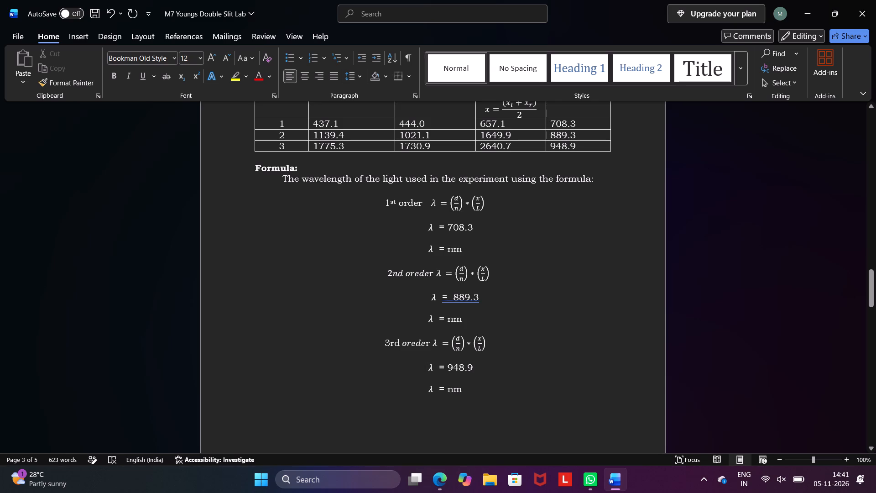
# Delete 708.3 from the first λ line under the 1st order formula, keeping the equals sign.
pyautogui.moveTo(473, 229); pyautogui.dragTo(451, 228)
pyautogui.press('BackSpace')
# Enter 708.3 directly before nm on the second λ line under the 1st order formula.
pyautogui.click(447, 249)
pyautogui.press('7')
pyautogui.write('08')
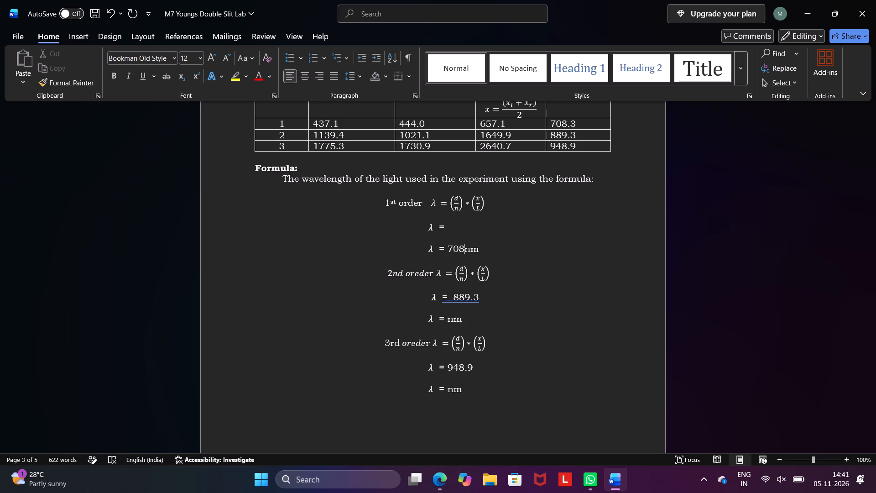
pyautogui.write('.3')
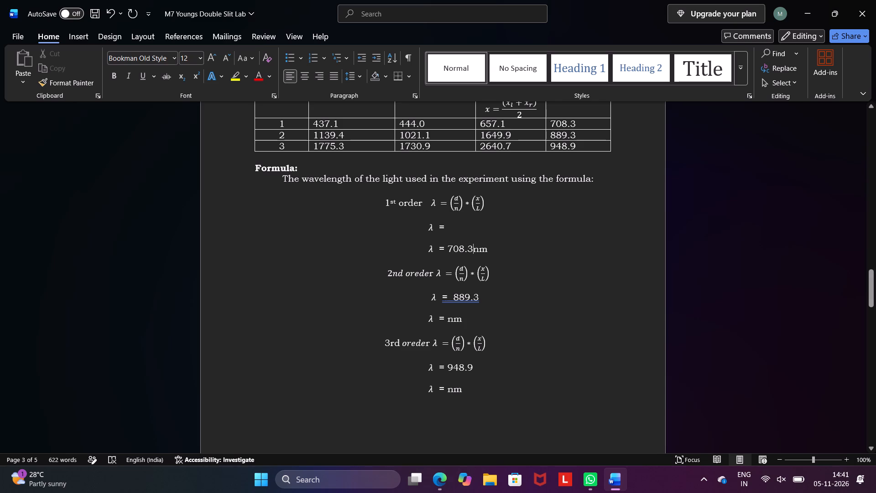
# Copy 889.3 from the table's fringe order 2 row to directly before nm on the second λ line under the 2nd order formula.
pyautogui.moveTo(551, 133); pyautogui.dragTo(576, 135)
pyautogui.hotkey('ctrl', 'c')
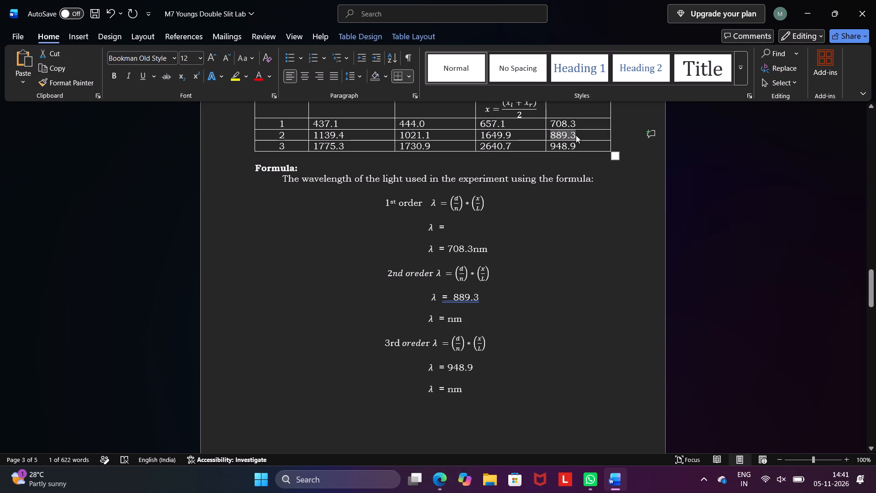
pyautogui.click(447, 321)
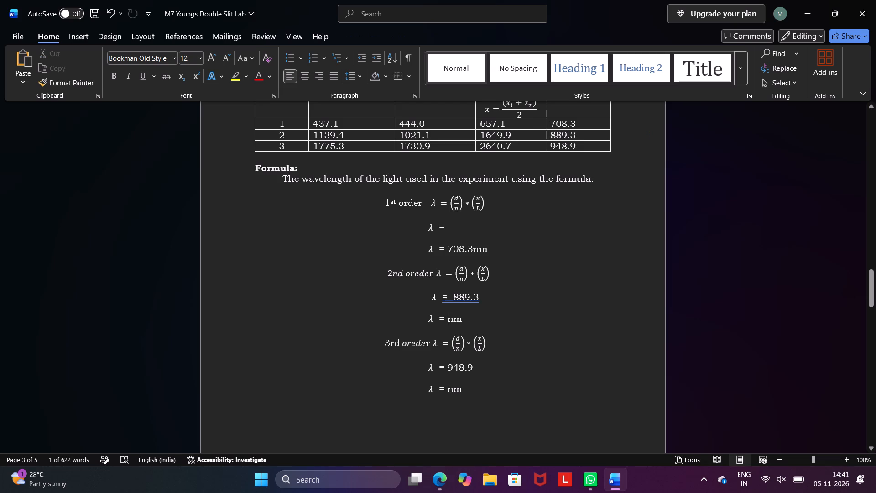
pyautogui.hotkey('ctrl', 'v')
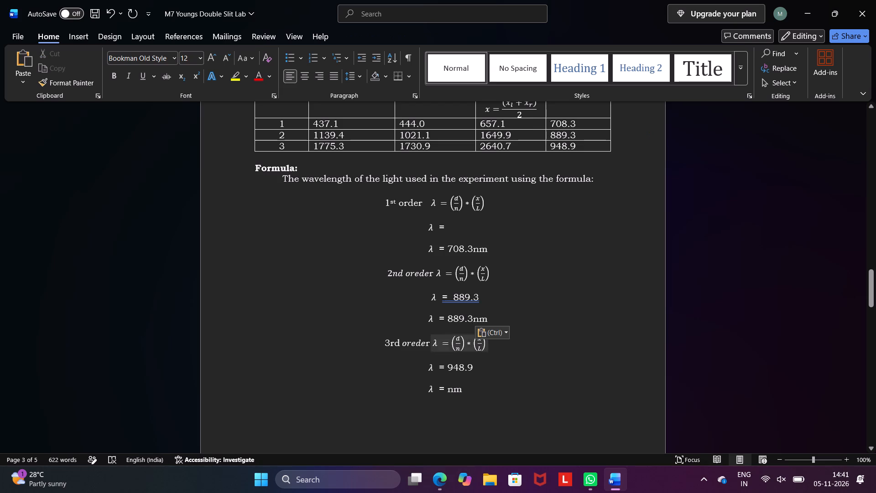
# Copy 948.9 to directly before nm on the second λ line under the 3rd order formula.
pyautogui.moveTo(446, 367); pyautogui.dragTo(470, 369)
pyautogui.click(490, 371)
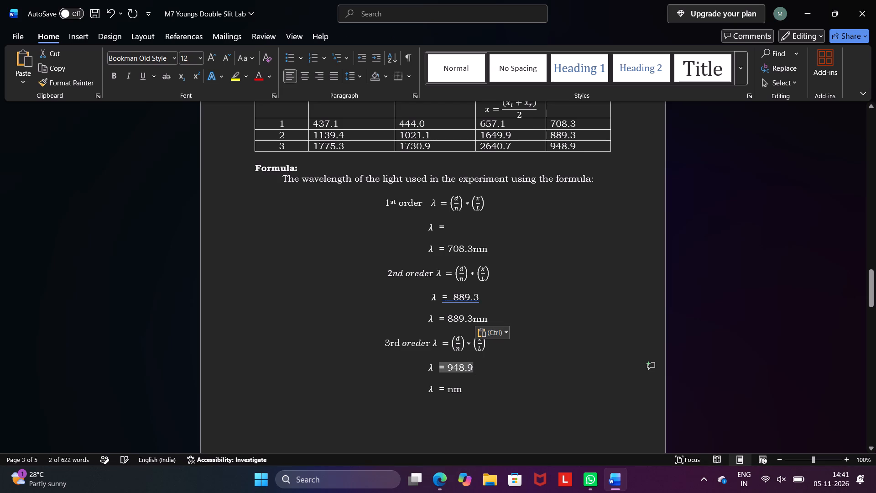
pyautogui.moveTo(447, 367); pyautogui.dragTo(464, 367)
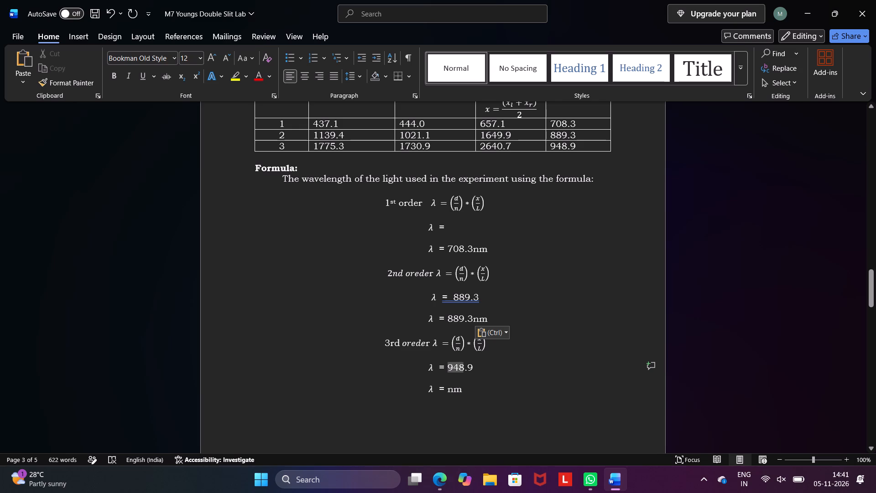
pyautogui.moveTo(464, 367); pyautogui.dragTo(471, 367)
pyautogui.hotkey('ctrl', 'c')
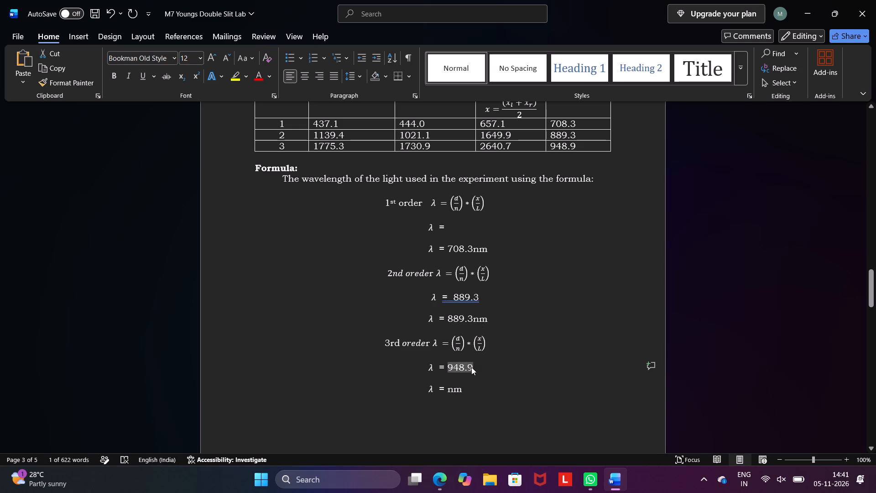
pyautogui.click(444, 391)
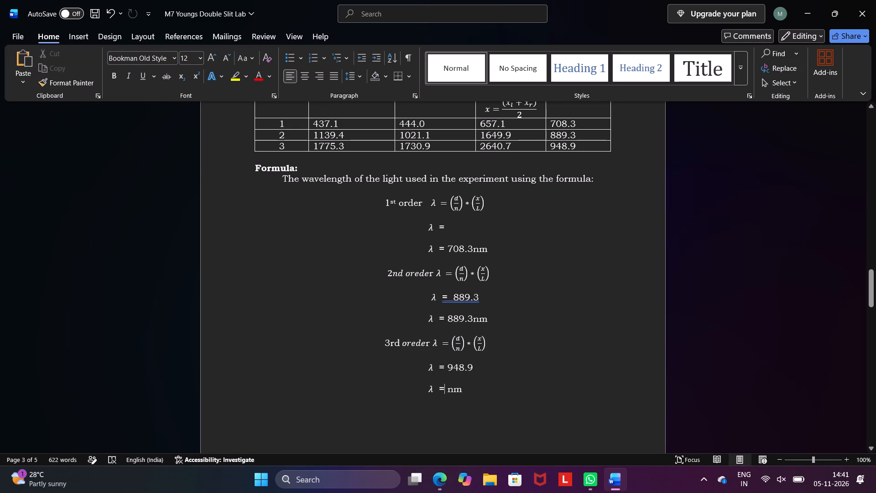
pyautogui.press('Right')
pyautogui.hotkey('ctrl', 'v')
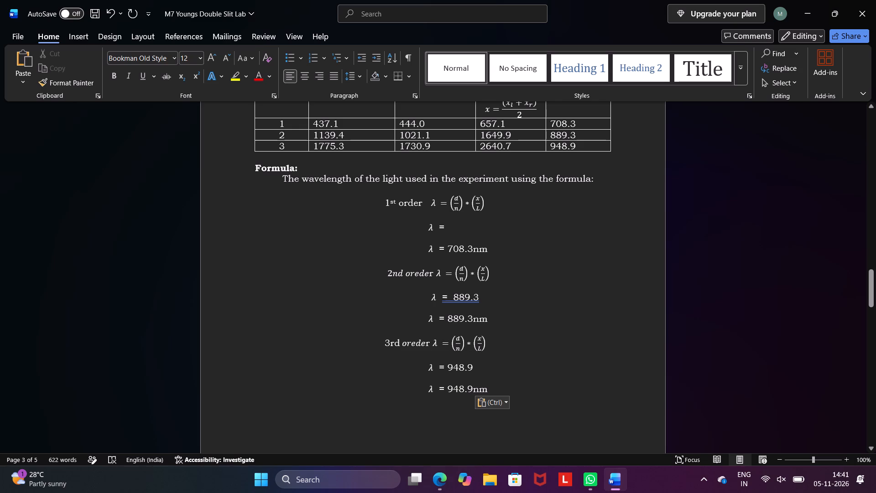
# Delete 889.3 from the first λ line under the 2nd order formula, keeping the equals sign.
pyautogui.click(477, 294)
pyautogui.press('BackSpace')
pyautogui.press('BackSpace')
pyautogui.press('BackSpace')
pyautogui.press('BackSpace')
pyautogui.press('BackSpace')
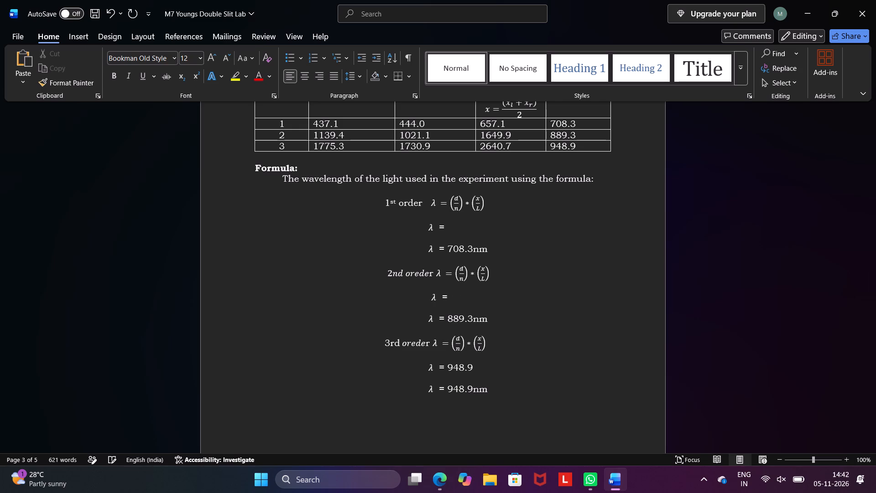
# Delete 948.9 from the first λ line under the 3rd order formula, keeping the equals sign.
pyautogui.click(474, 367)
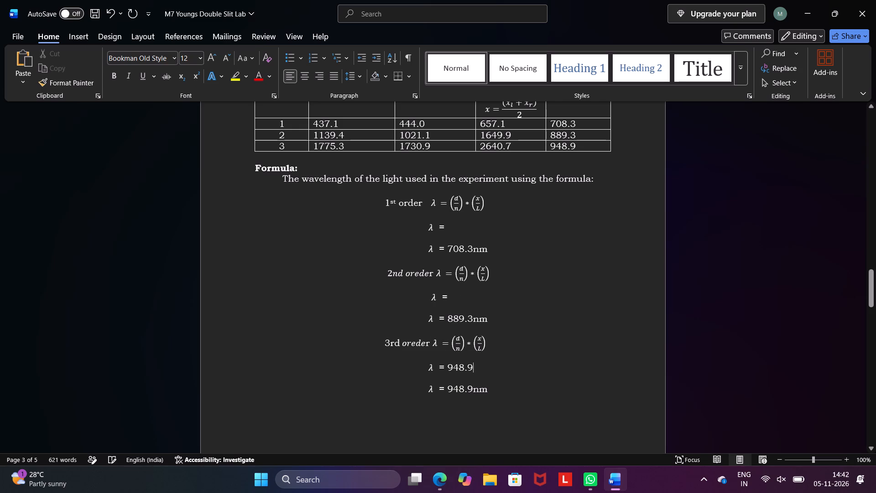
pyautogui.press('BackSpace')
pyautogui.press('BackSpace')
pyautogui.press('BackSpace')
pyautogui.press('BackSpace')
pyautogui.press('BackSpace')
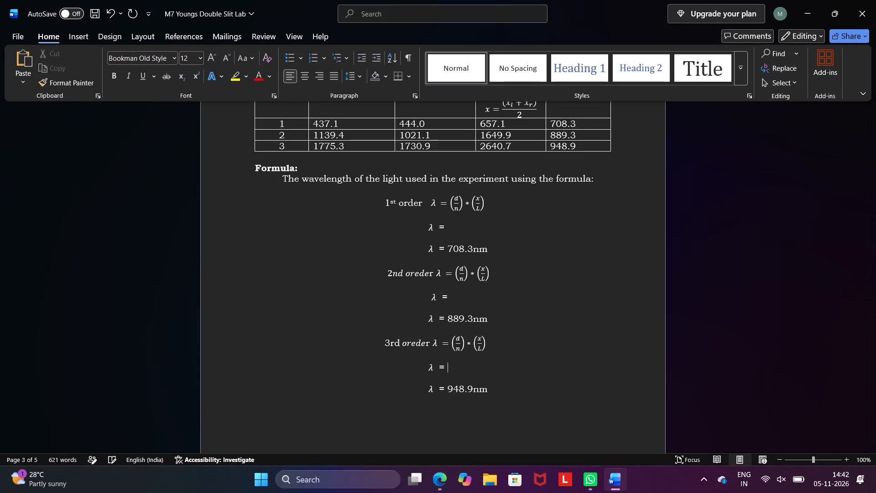
# Enter (2700/1) after the equals sign on the first λ line under the 1st order formula.
pyautogui.press('Up')
pyautogui.press('Up')
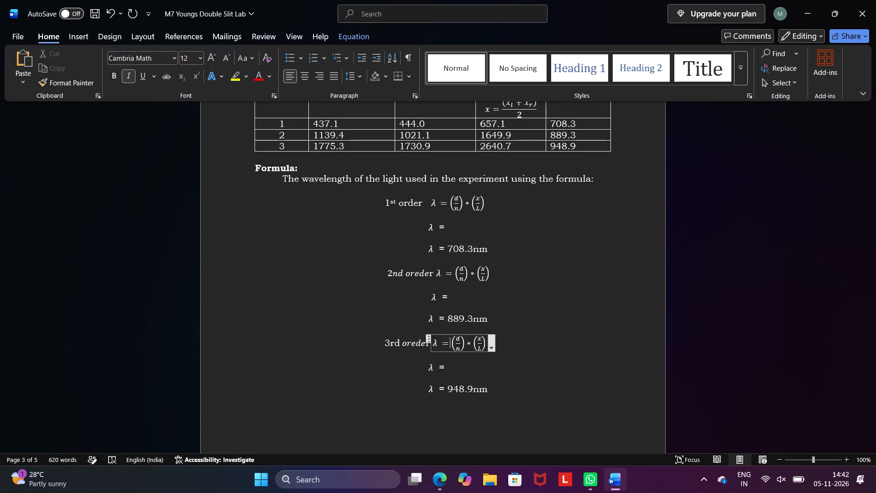
pyautogui.press('Up')
pyautogui.press('Up')
pyautogui.press('Up')
pyautogui.press('Up')
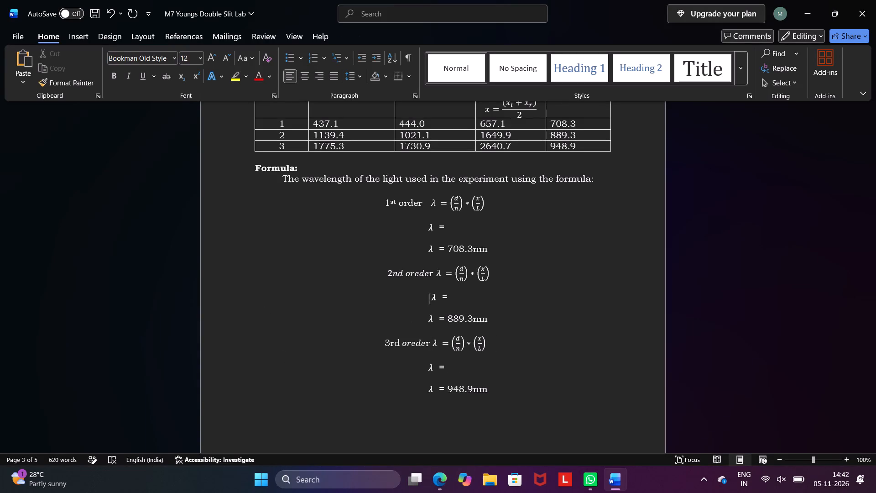
pyautogui.press('Up')
pyautogui.press('Up')
pyautogui.press('Up')
pyautogui.press('Up')
pyautogui.press('Up')
pyautogui.press('Up')
pyautogui.scroll(1, 474, 367)
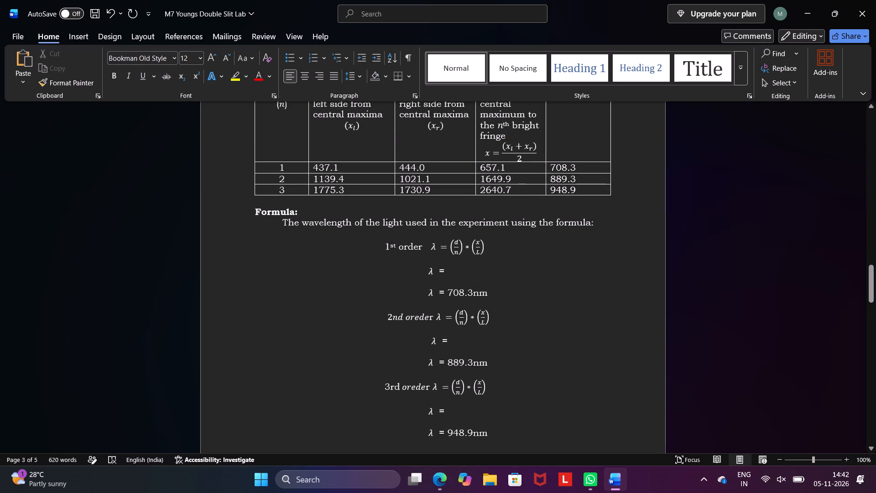
pyautogui.hotkey('shift', '(')
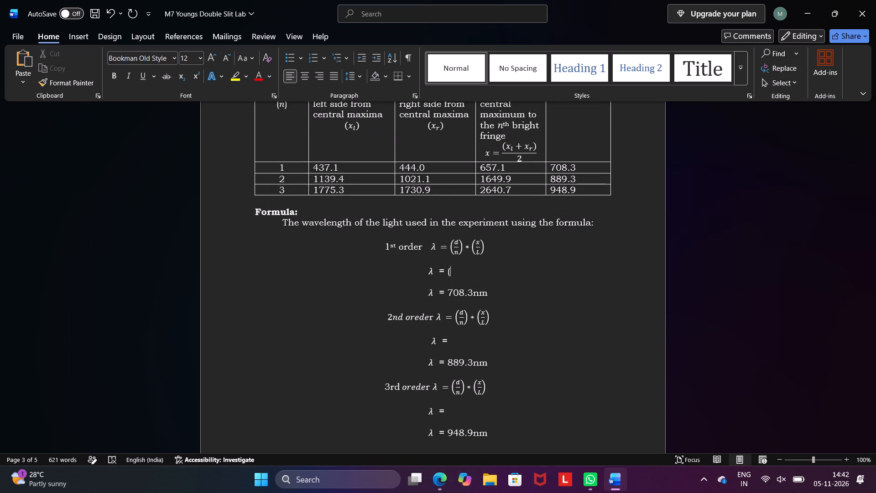
pyautogui.press('2')
pyautogui.press('7')
pyautogui.write('00')
pyautogui.scroll(2, 474, 367)
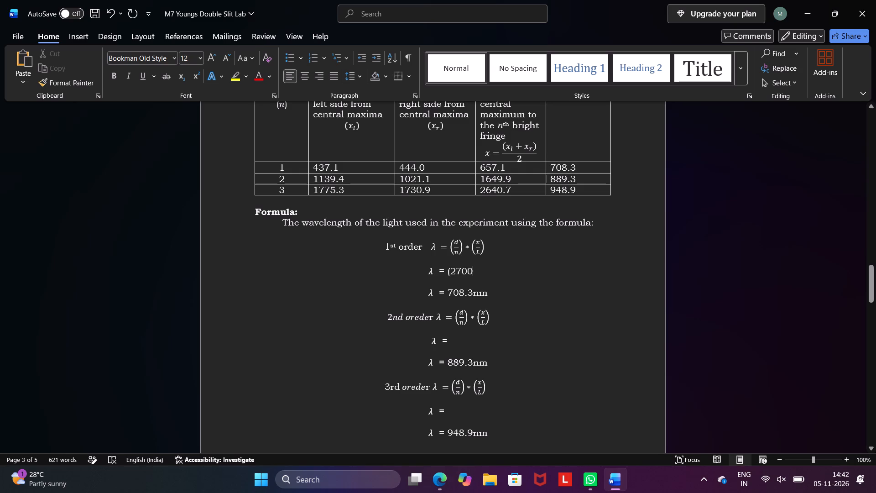
pyautogui.press('/')
pyautogui.press('1')
pyautogui.hotkey('shift', ')')
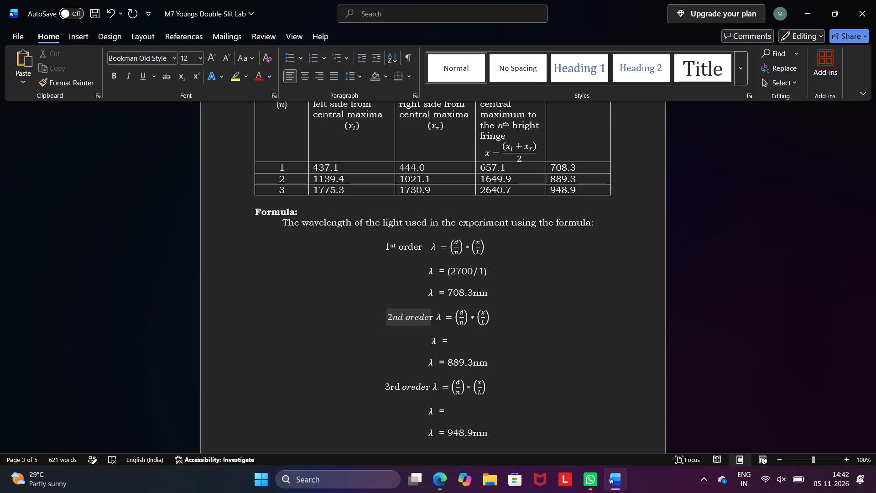
# Extend the first λ line under the 1st order formula with x(657.1/2504.6), directly after (2700/1).
pyautogui.press('x')
pyautogui.hotkey('shift', '(')
pyautogui.write('65')
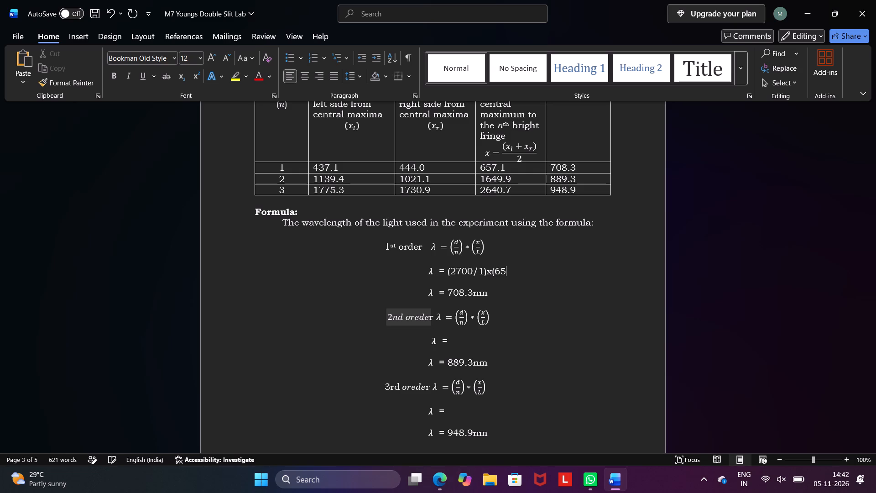
pyautogui.press('7')
pyautogui.write('.1')
pyautogui.press('/')
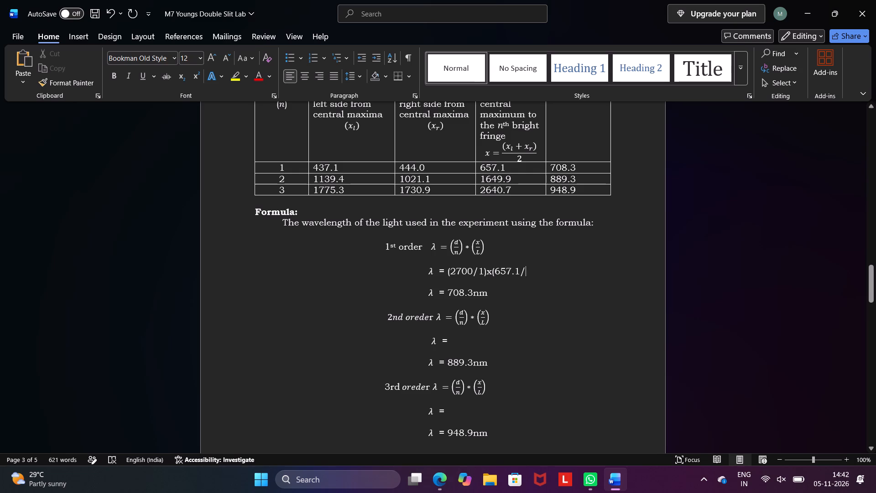
pyautogui.scroll(1, 401, 265)
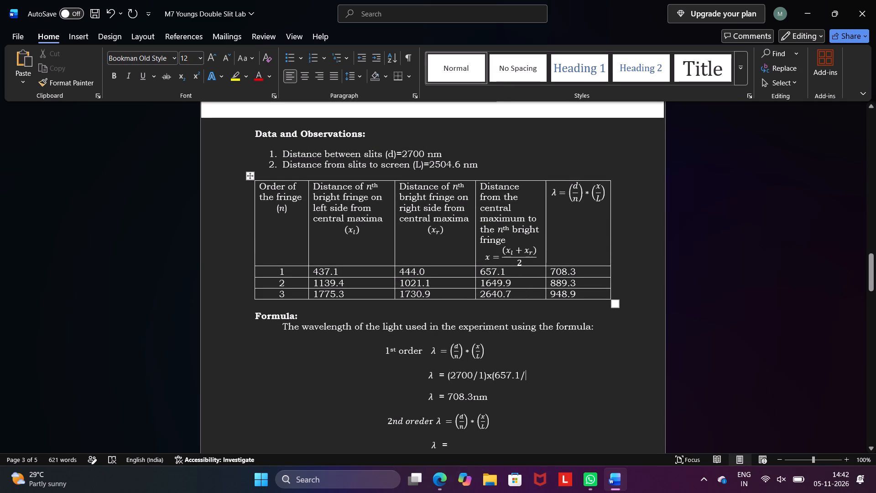
pyautogui.press('2')
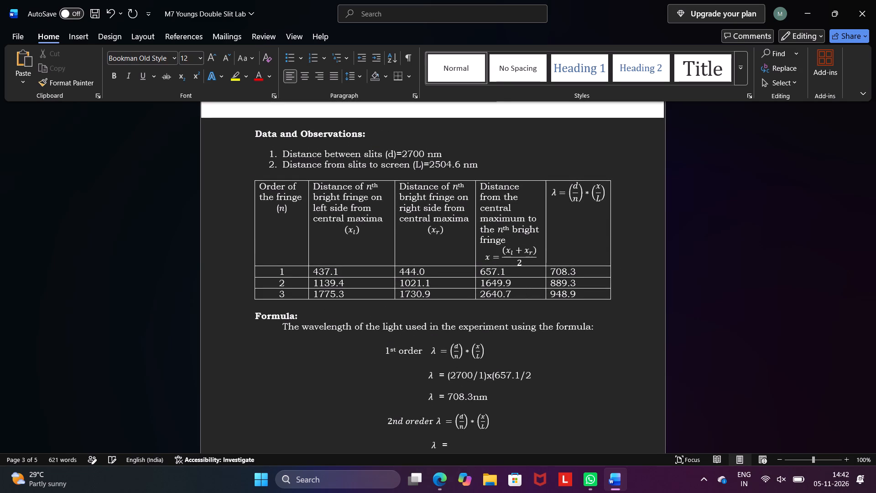
pyautogui.write('50')
pyautogui.press('4')
pyautogui.press('.')
pyautogui.press('6')
pyautogui.hotkey('shift', ')')
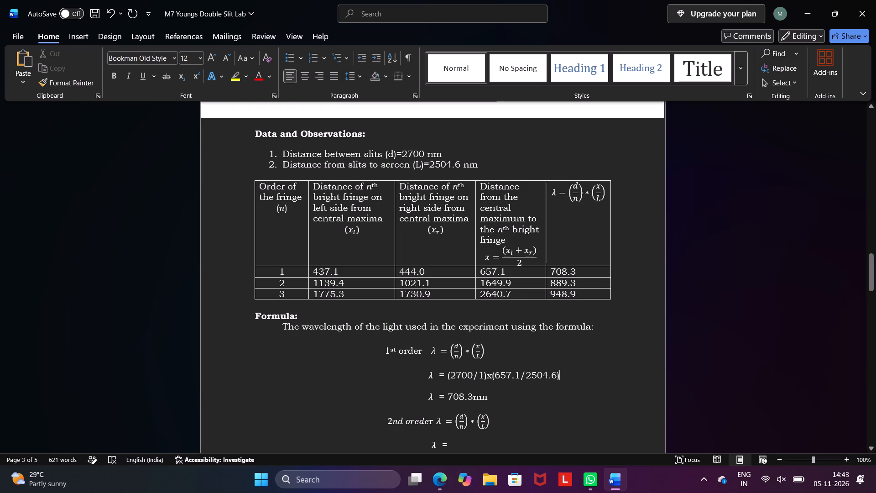
# Copy (2700/1)x(657.1/2504.6) onto the first λ line under the 2nd order formula, removing the extra line break it brings.
pyautogui.scroll(-1, 529, 402)
pyautogui.scroll(2, 529, 402)
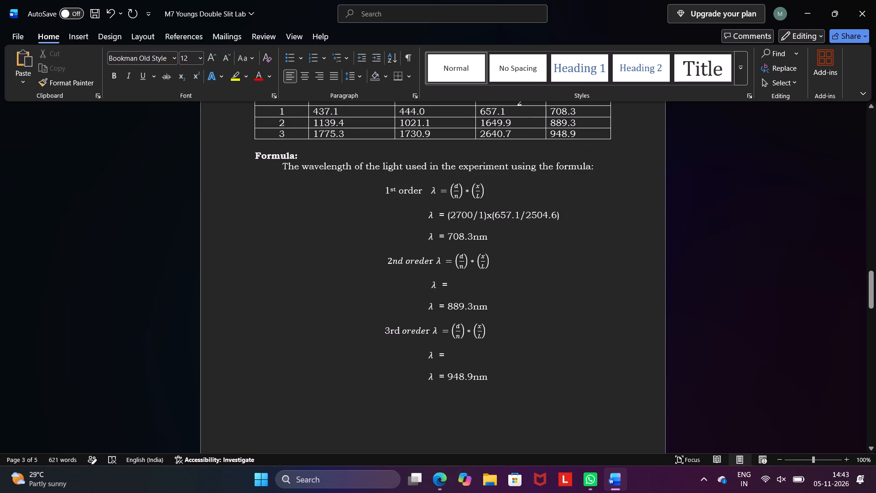
pyautogui.moveTo(446, 215); pyautogui.dragTo(544, 222)
pyautogui.click(555, 245)
pyautogui.doubleClick(446, 214)
pyautogui.click(446, 214)
pyautogui.moveTo(446, 215); pyautogui.dragTo(542, 225)
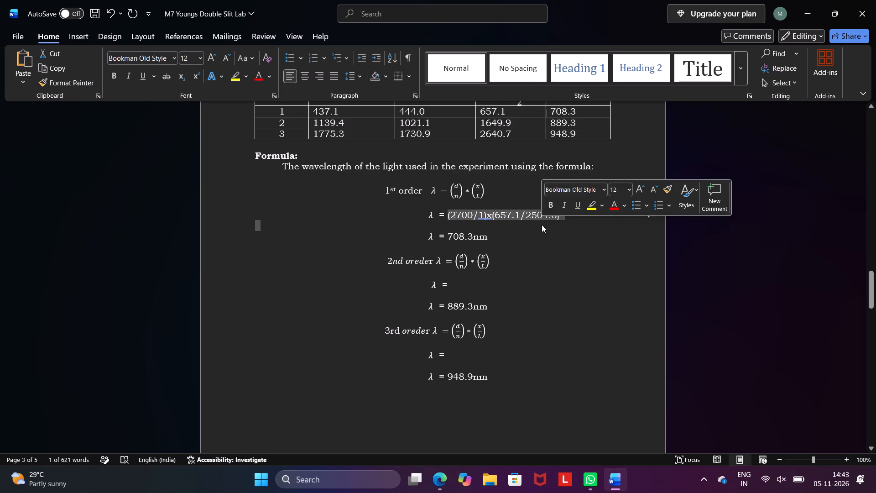
pyautogui.hotkey('ctrl', 'c')
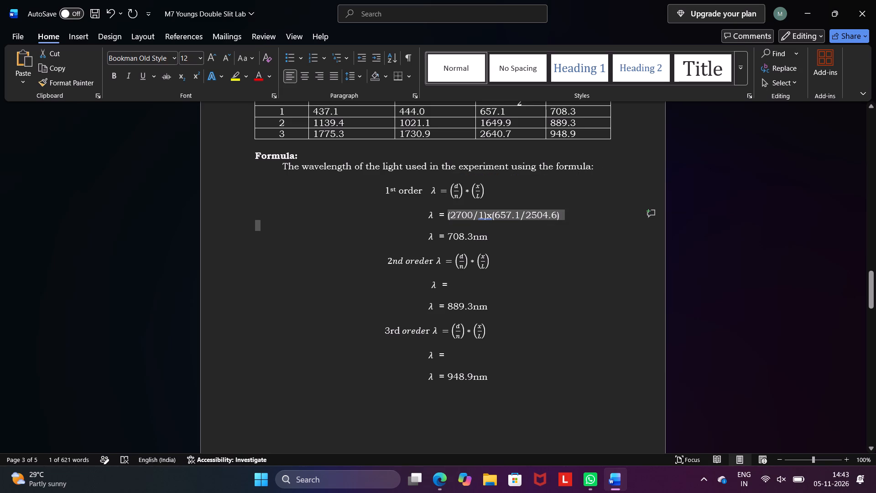
pyautogui.click(454, 288)
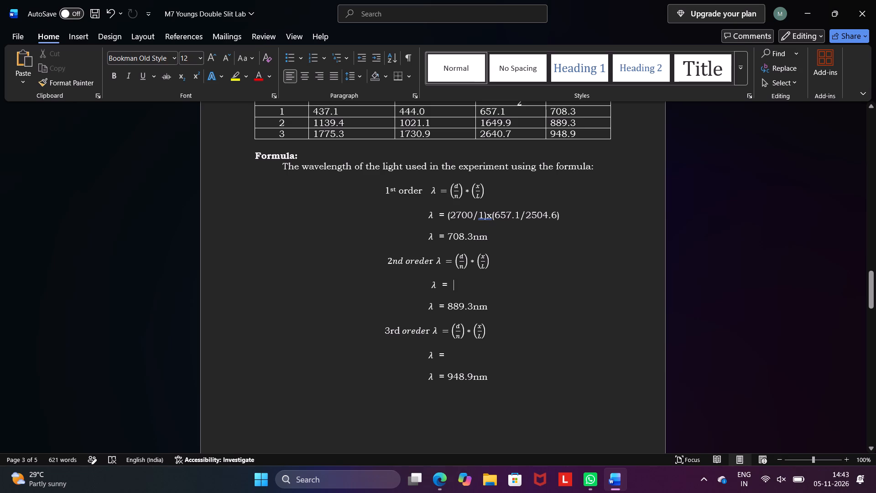
pyautogui.press('Left')
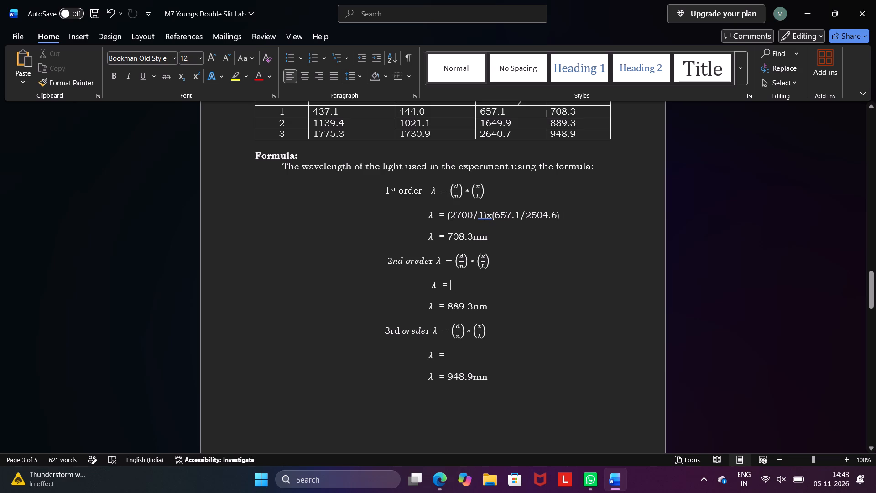
pyautogui.hotkey('ctrl', 'v')
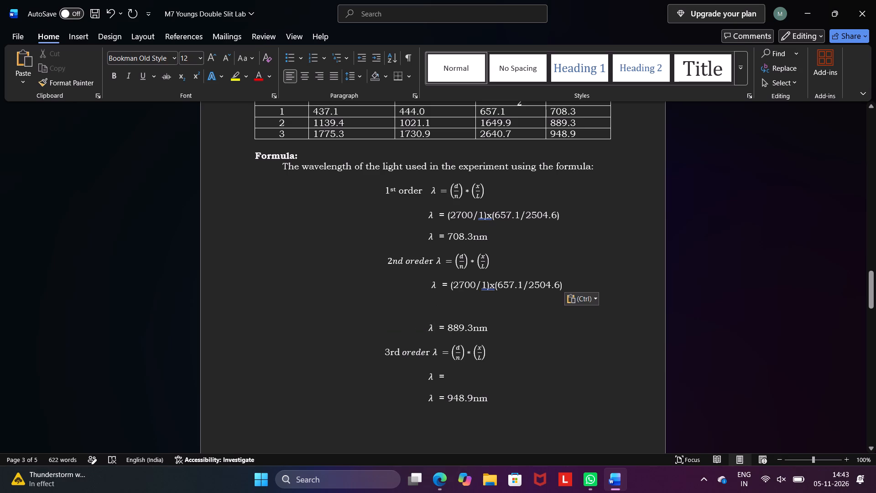
pyautogui.press('BackSpace')
pyautogui.press('BackSpace')
pyautogui.press('BackSpace')
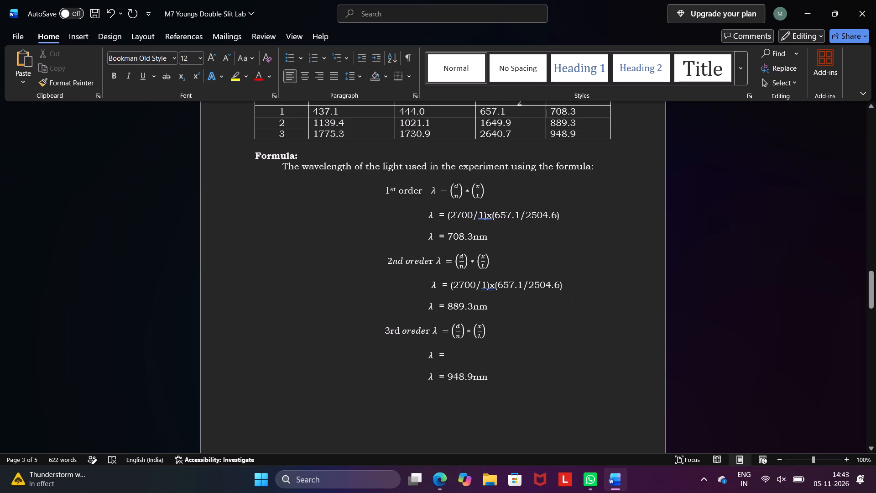
# Change the first λ line under the 2nd order formula to read (2700/2)x(1649.9/2504.6).
pyautogui.click(520, 284)
pyautogui.moveTo(520, 284); pyautogui.dragTo(501, 284)
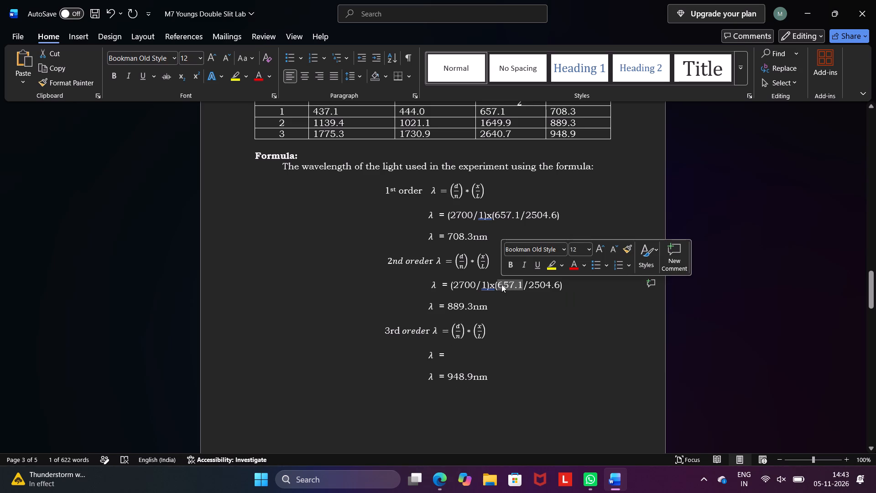
pyautogui.write('16')
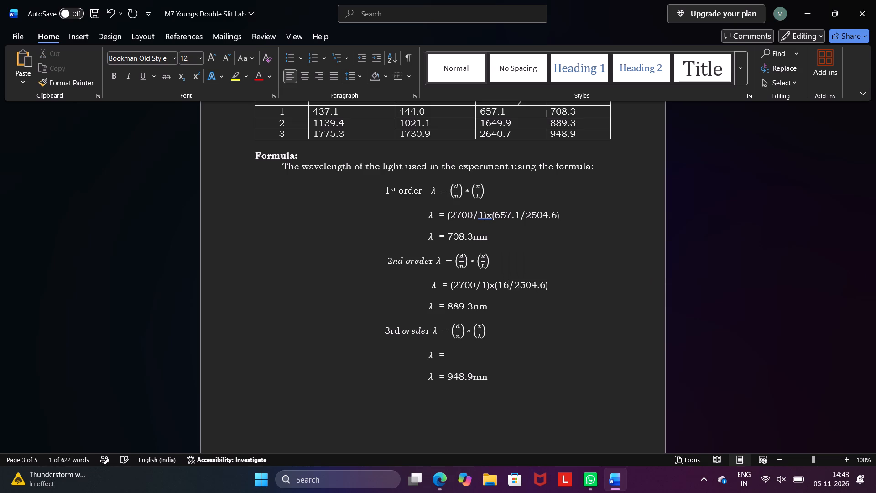
pyautogui.write('49')
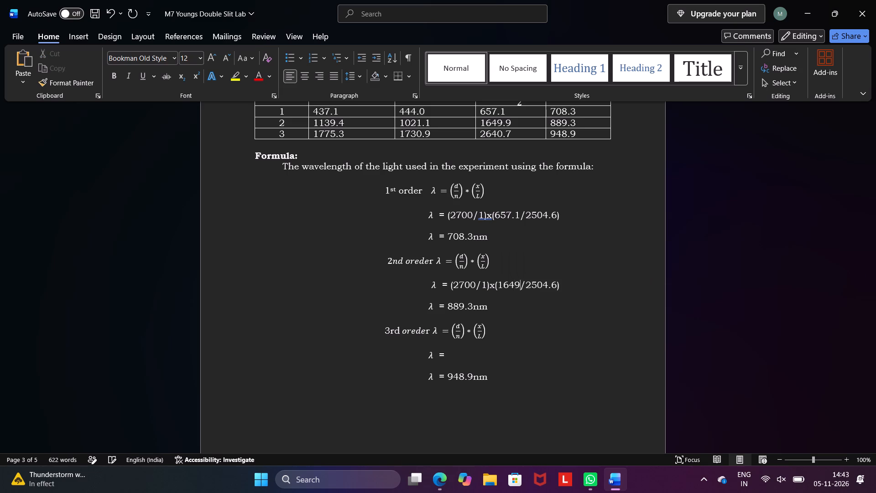
pyautogui.write('.9')
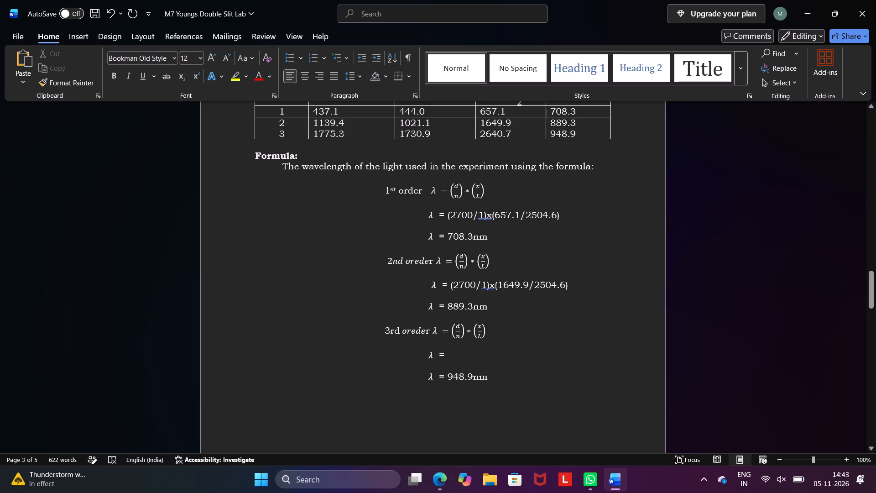
pyautogui.click(486, 286)
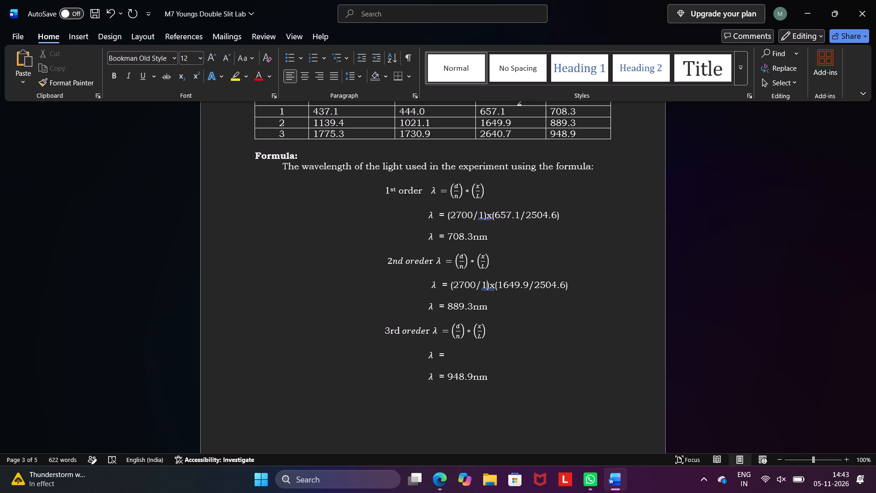
pyautogui.press('BackSpace')
pyautogui.press('2')
# Paste the copied (2700/1)x(657.1/2504.6) onto the first λ line under the 3rd order formula, removing the extra line breaks.
pyautogui.click(449, 361)
pyautogui.click(451, 356)
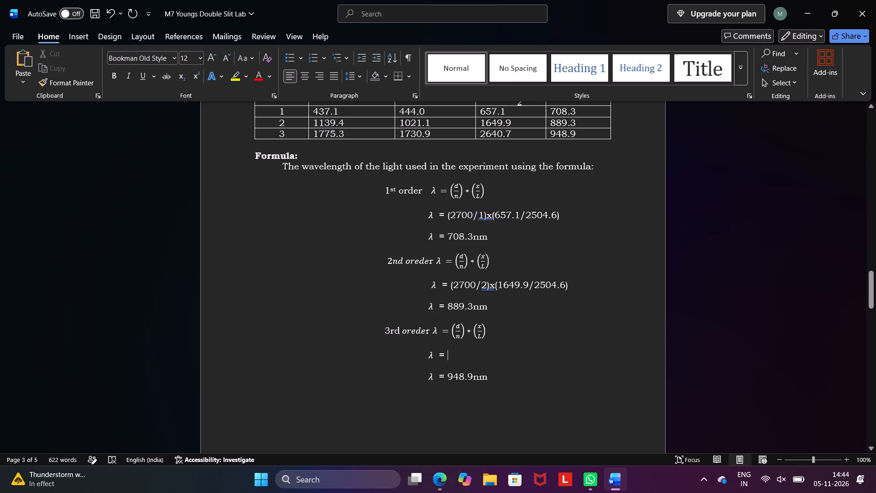
pyautogui.hotkey('ctrl', 'v')
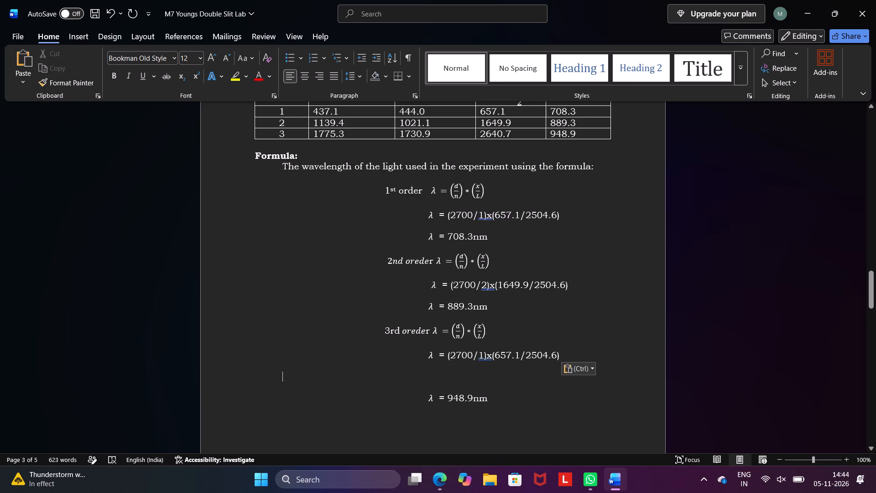
pyautogui.press('BackSpace')
pyautogui.press('BackSpace')
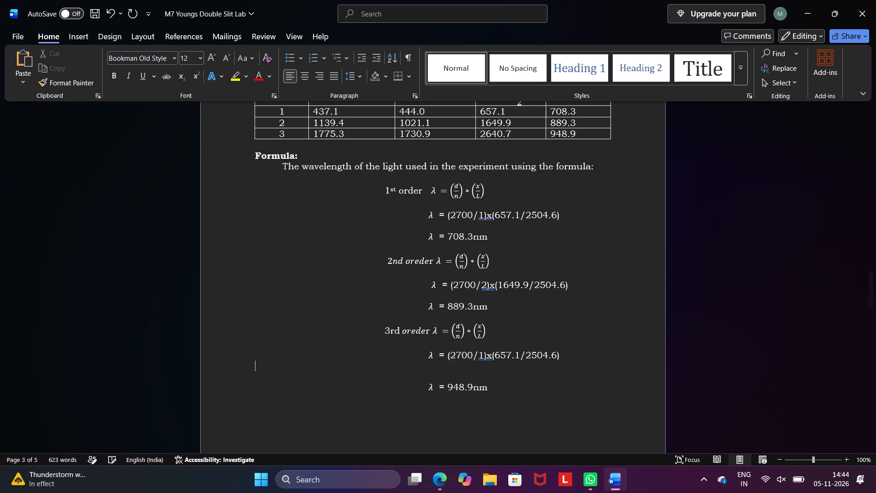
pyautogui.press('BackSpace')
# Set the divisor of 2700 to 3 on the first λ line under the 3rd order formula.
pyautogui.click(481, 355)
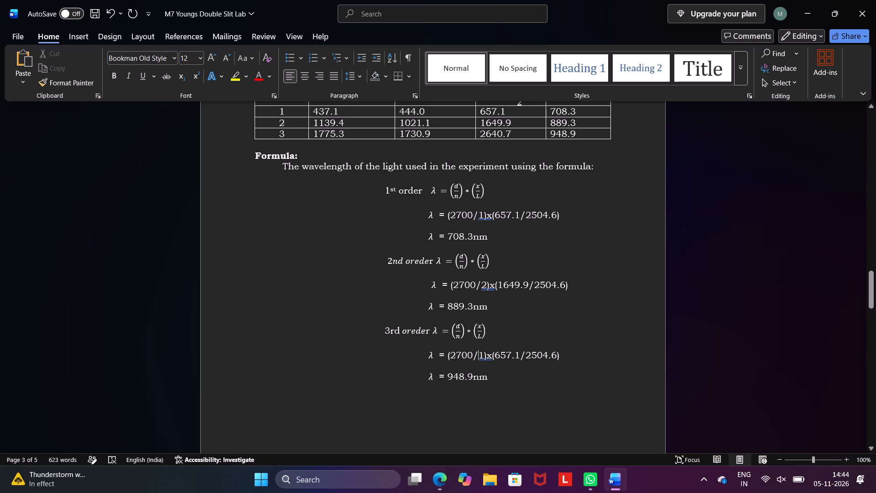
pyautogui.press('Right')
pyautogui.press('BackSpace')
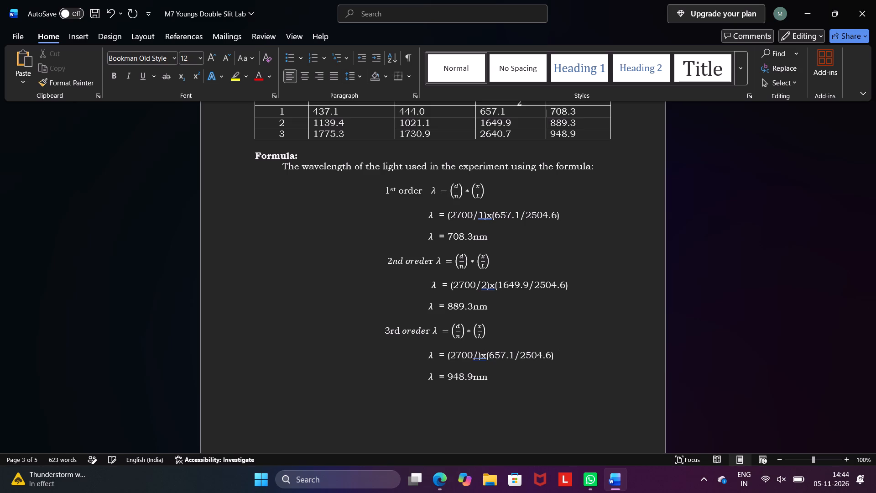
pyautogui.press('3')
# Replace 657.1 with 2640.7 on the first λ line under the 3rd order formula.
pyautogui.press('Right')
pyautogui.press('Right')
pyautogui.press('Right')
pyautogui.press('Right')
pyautogui.press('Right')
pyautogui.press('Right')
pyautogui.press('Right')
pyautogui.press('Right')
pyautogui.press('BackSpace')
pyautogui.press('BackSpace')
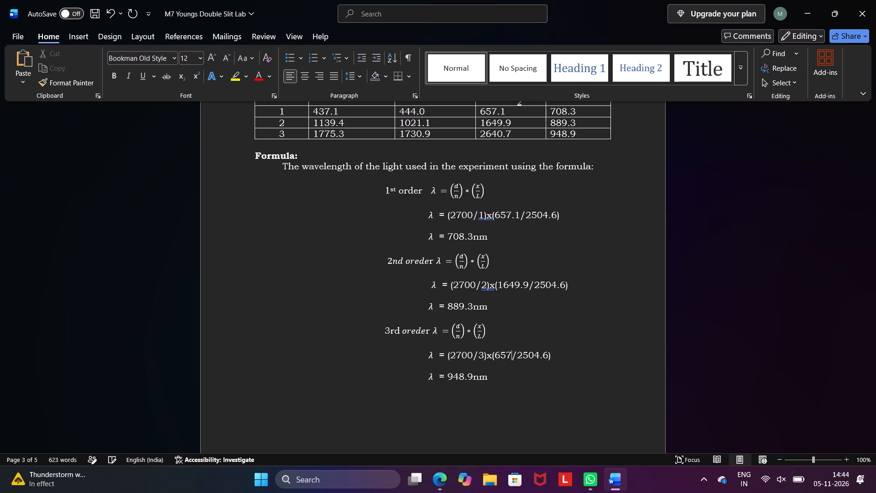
pyautogui.press('BackSpace')
pyautogui.press('BackSpace')
pyautogui.press('BackSpace')
pyautogui.write('26')
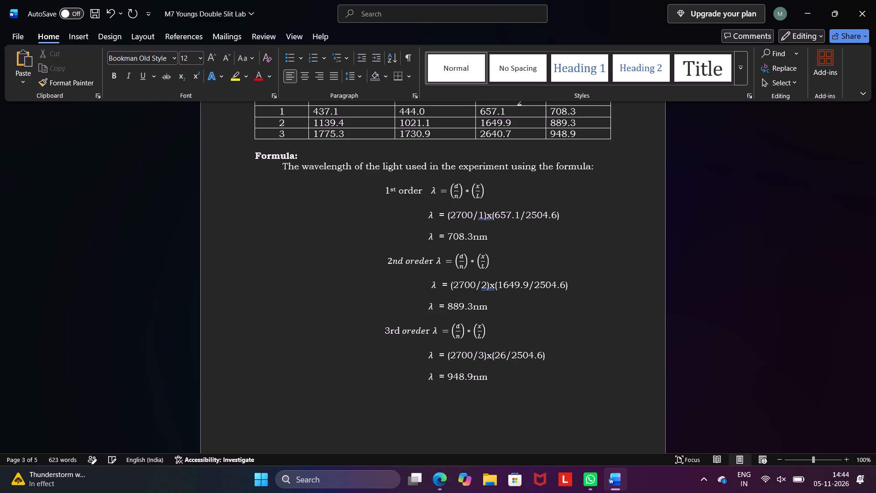
pyautogui.write('40.')
pyautogui.press('7')
# Insert an opening parenthesis before nm in the equation of the green colour sentence under Result.
pyautogui.scroll(-3, 511, 399)
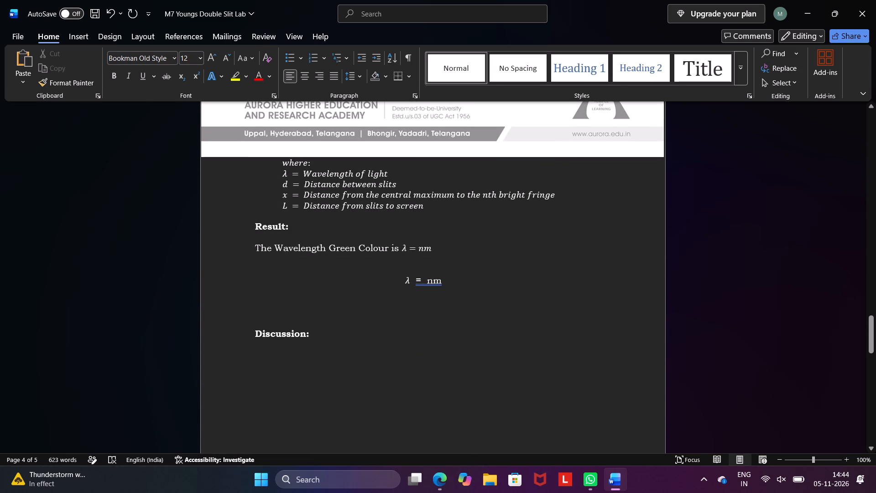
pyautogui.scroll(1, 422, 282)
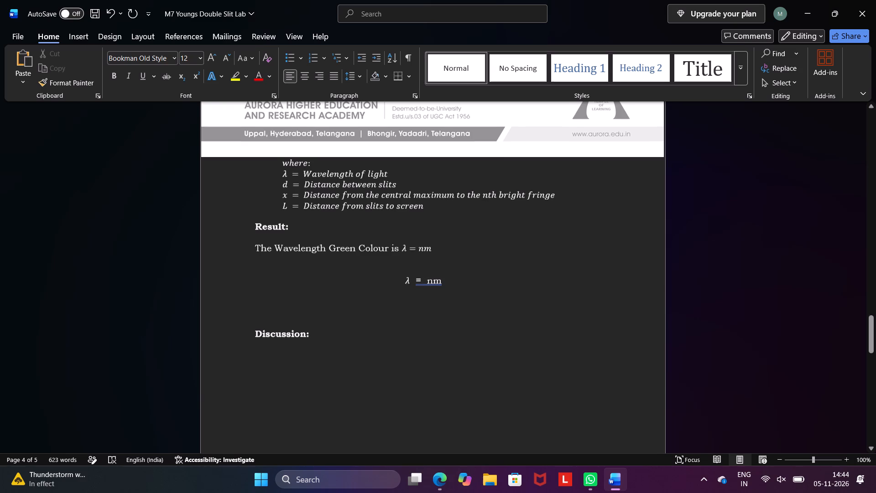
pyautogui.scroll(1, 422, 282)
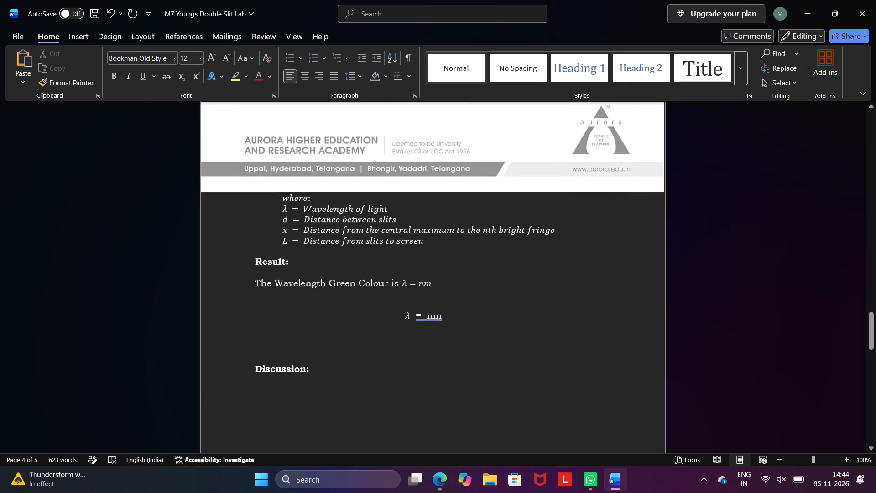
pyautogui.scroll(1, 422, 282)
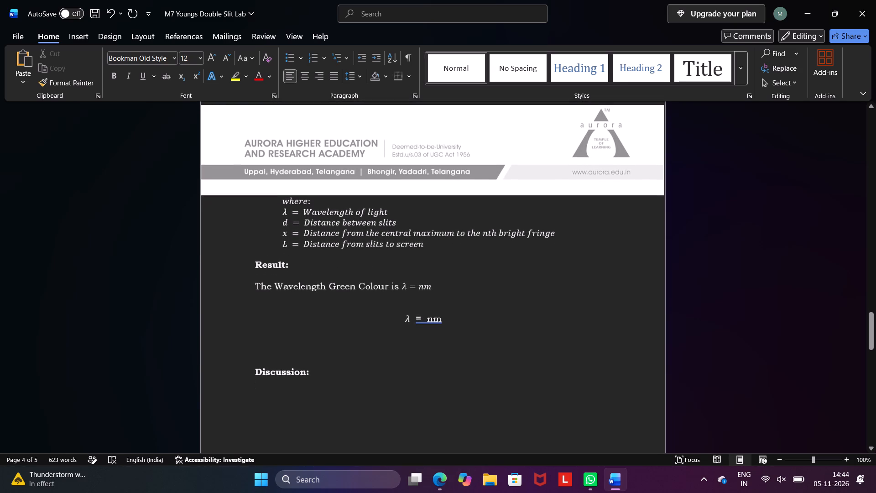
pyautogui.click(422, 313)
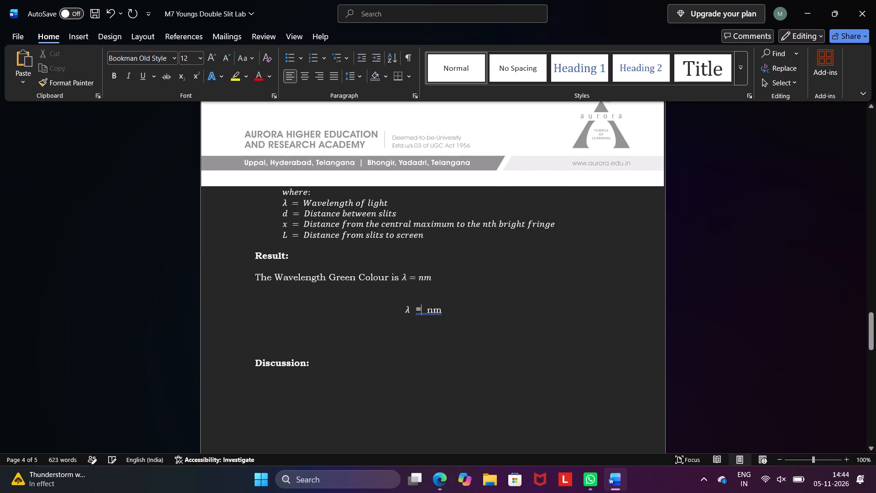
pyautogui.click(418, 279)
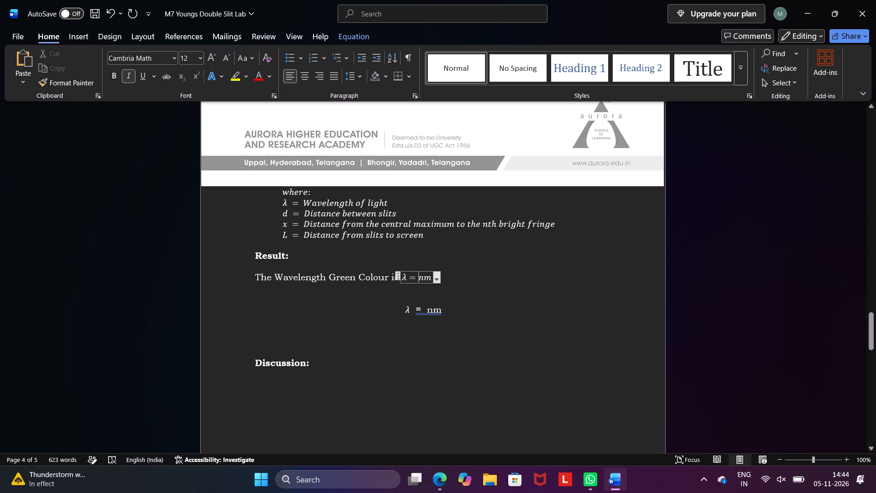
pyautogui.hotkey('shift', '(')
# Copy 708.3nm from the 1st order calculation to after the opening parenthesis in the Result sentence's equation, removing the duplicated nm.
pyautogui.scroll(4, 425, 276)
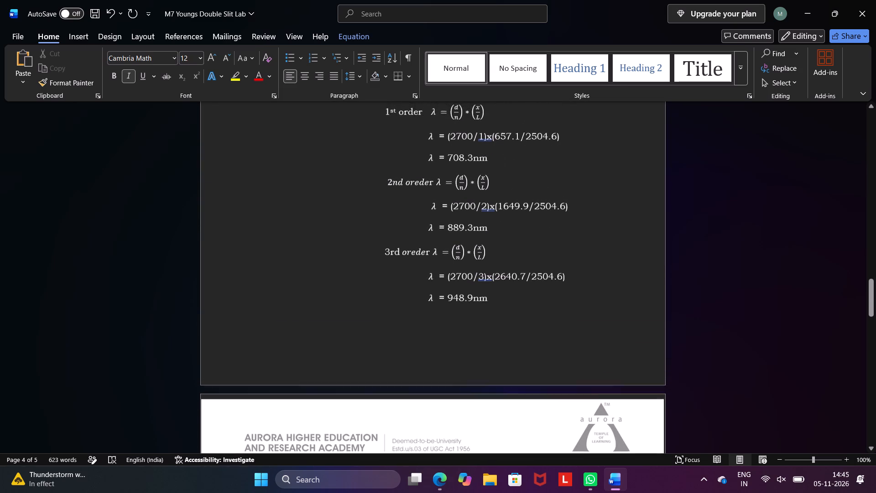
pyautogui.scroll(1, 425, 276)
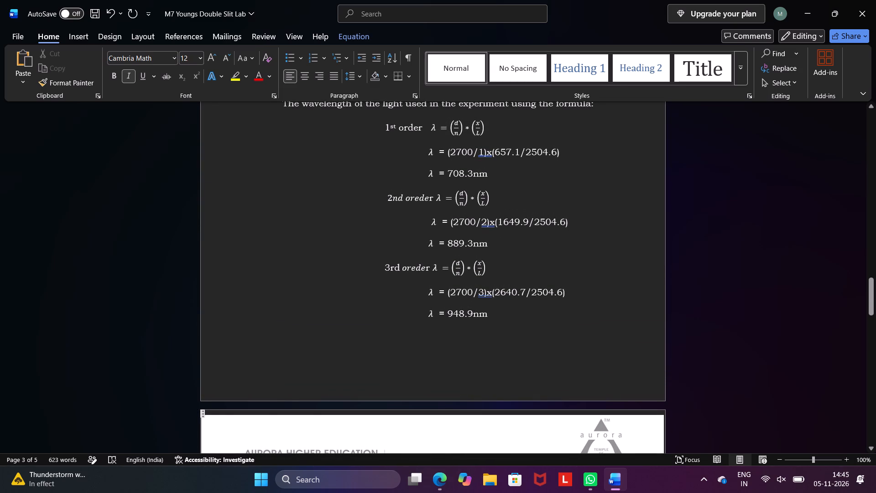
pyautogui.moveTo(448, 172); pyautogui.dragTo(489, 176)
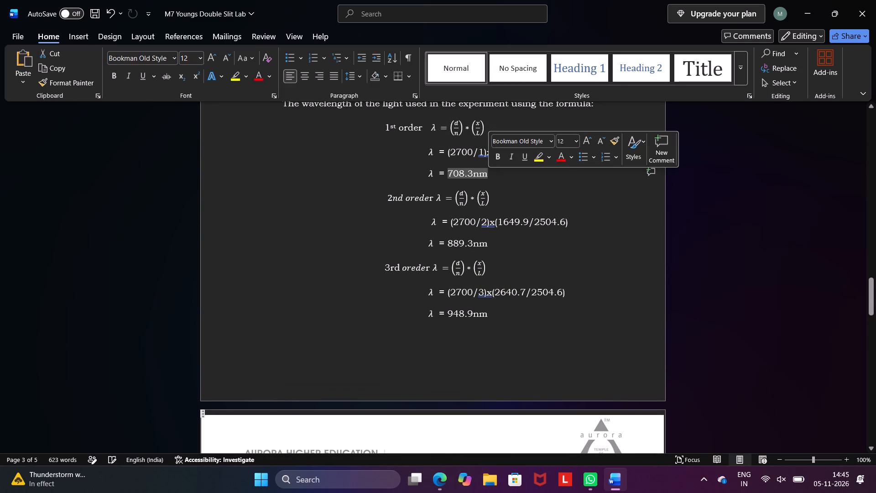
pyautogui.hotkey('ctrl', 'c')
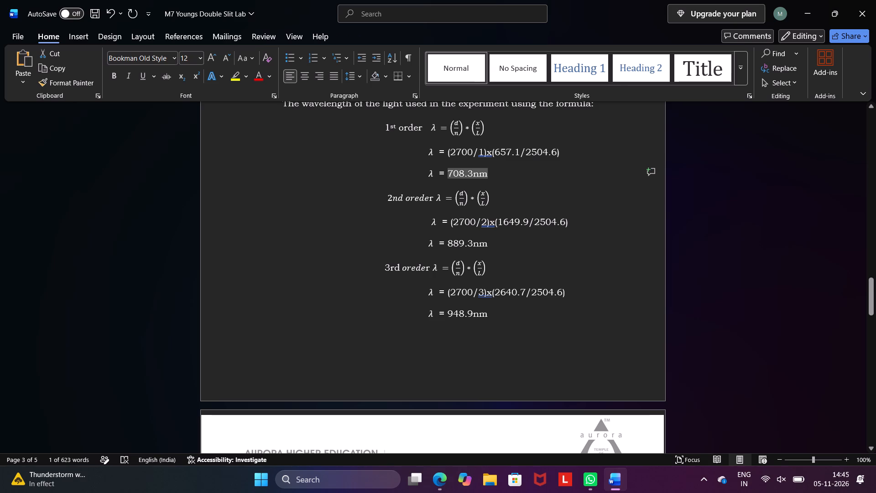
pyautogui.scroll(-3, 521, 338)
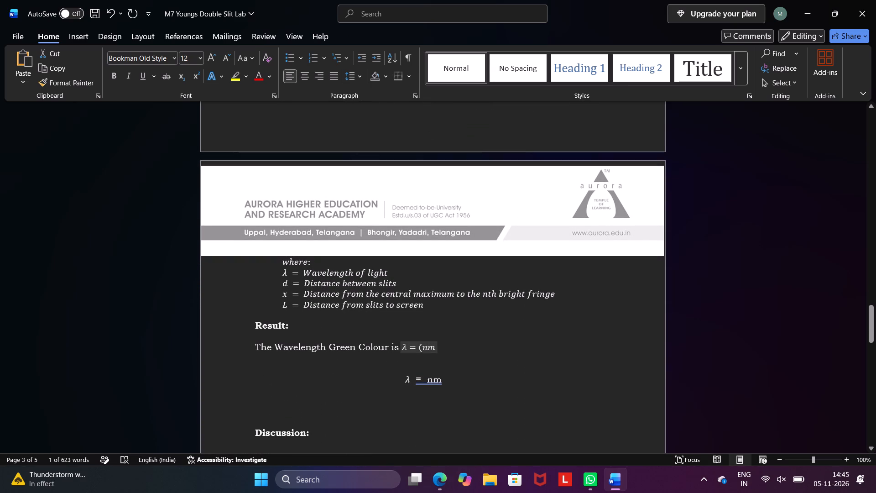
pyautogui.click(422, 348)
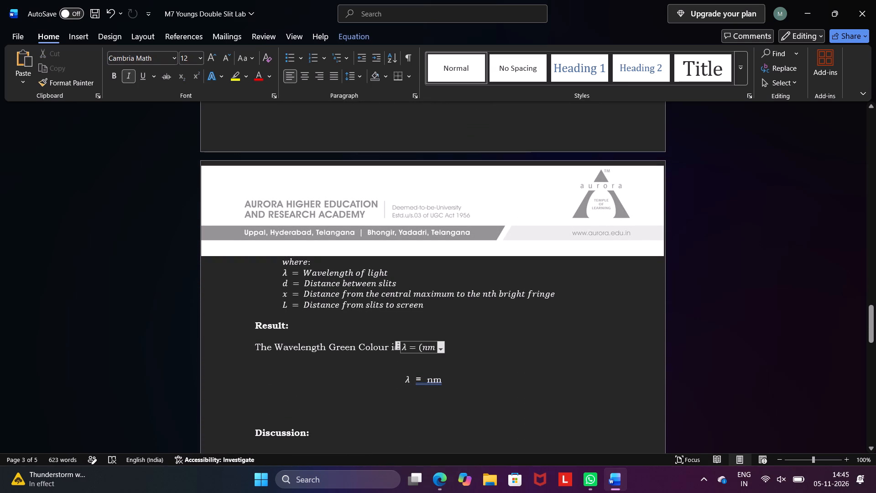
pyautogui.hotkey('ctrl', 'v')
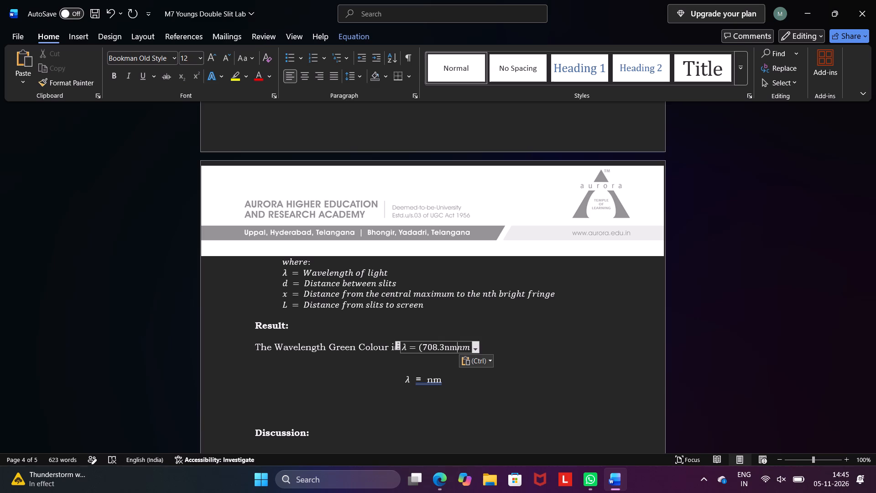
pyautogui.press('.')
pyautogui.press('BackSpace')
pyautogui.press('BackSpace')
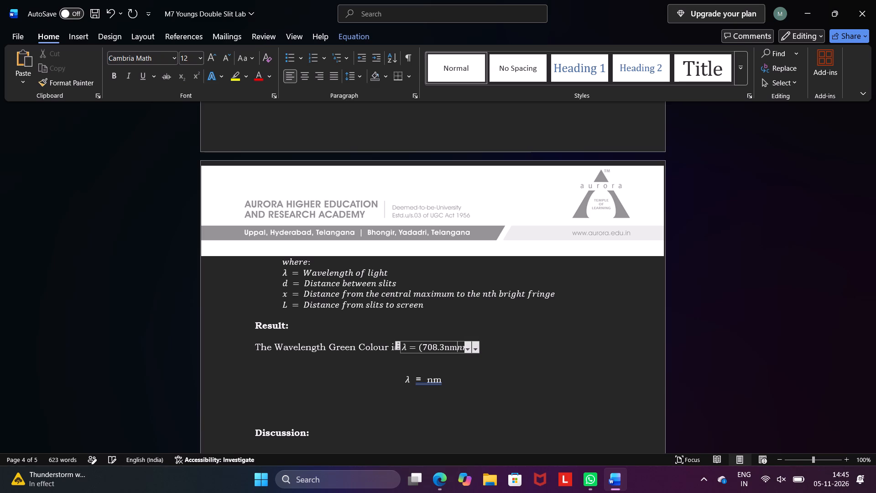
pyautogui.press('BackSpace')
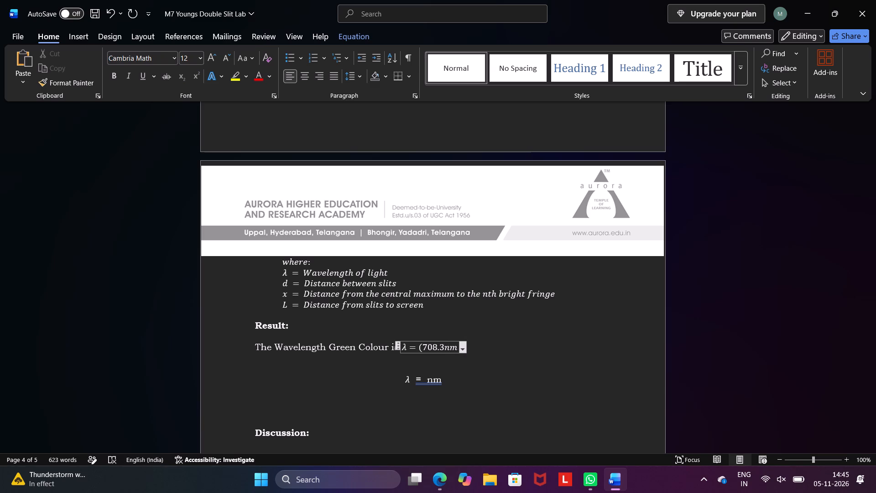
# Add a plus sign and 889.3, copied from the 2nd order calculation, after 708.3 in the Result sentence's equation, without duplicating nm.
pyautogui.hotkey('shift', '+')
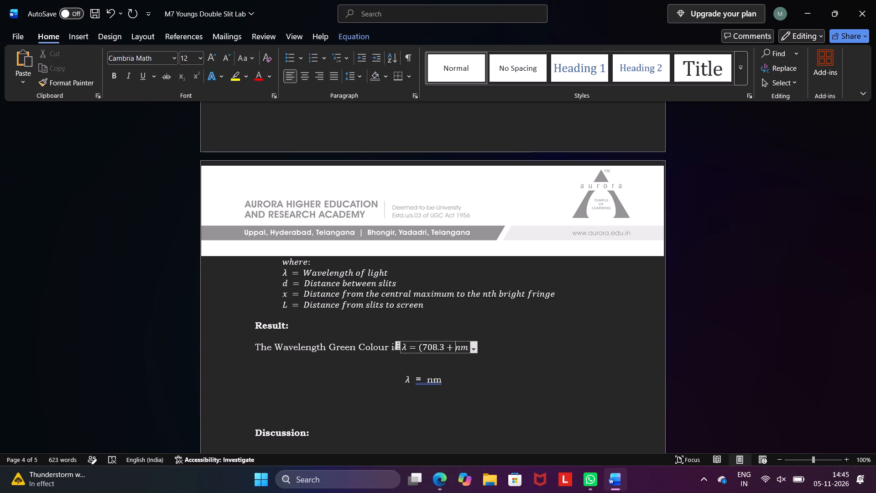
pyautogui.scroll(3, 422, 348)
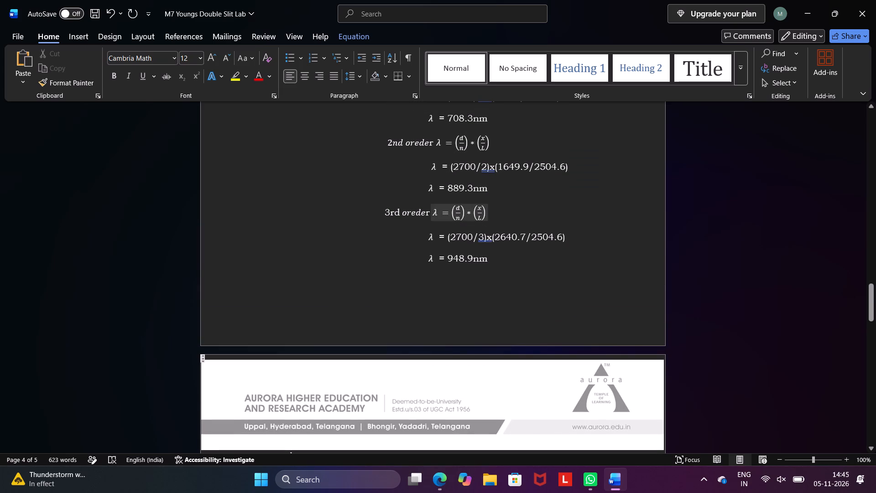
pyautogui.moveTo(446, 187); pyautogui.dragTo(485, 188)
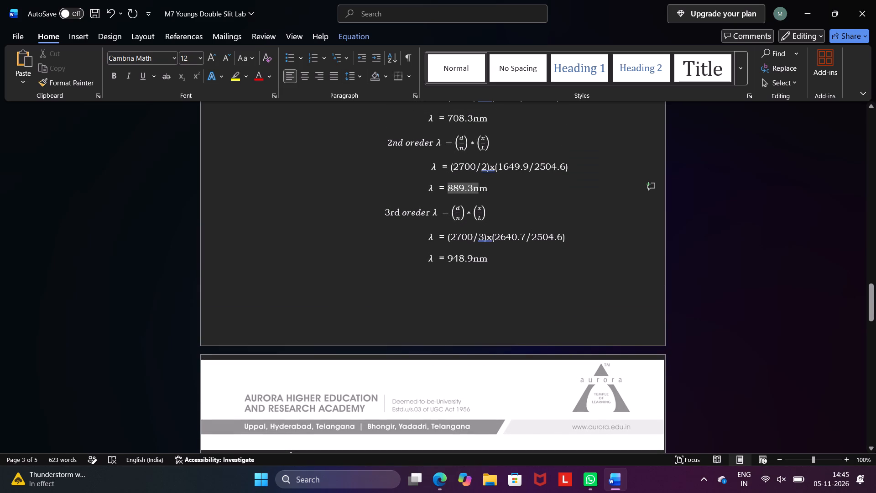
pyautogui.moveTo(485, 188); pyautogui.dragTo(487, 188)
pyautogui.hotkey('ctrl', 'c')
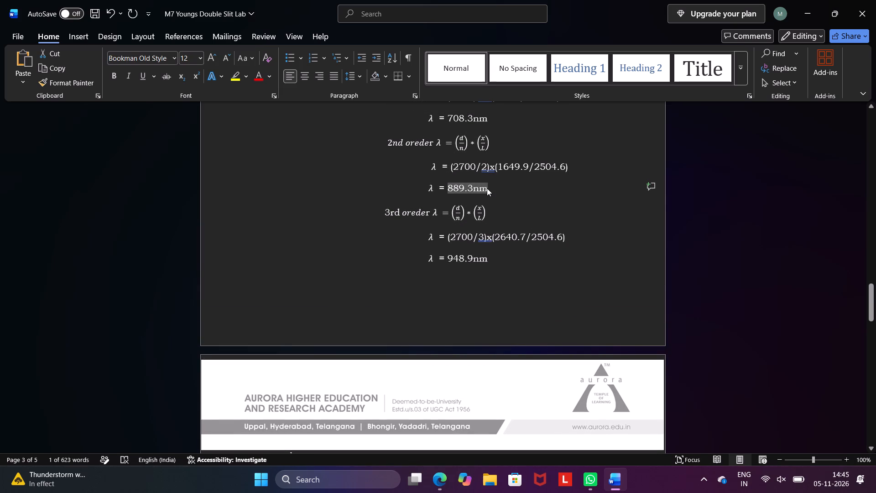
pyautogui.scroll(-2, 485, 230)
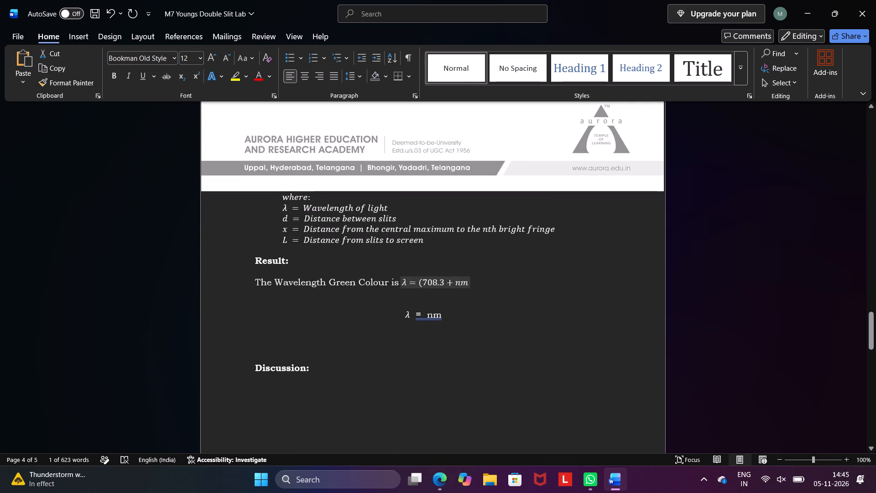
pyautogui.click(452, 285)
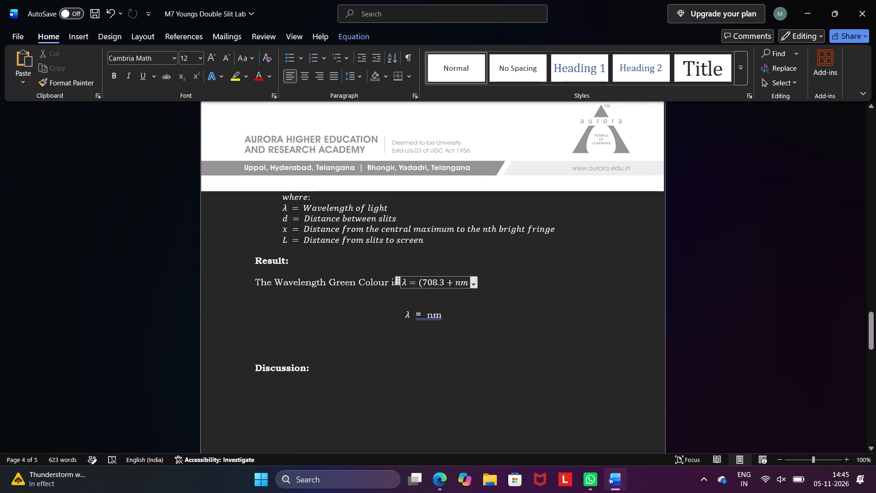
pyautogui.hotkey('ctrl', 'v')
pyautogui.press('.')
pyautogui.press('BackSpace')
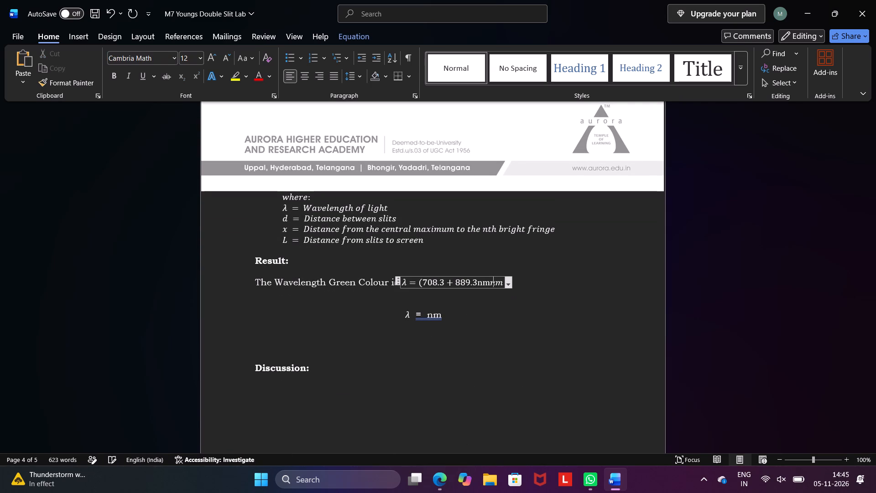
pyautogui.press('BackSpace')
pyautogui.press('BackSpace')
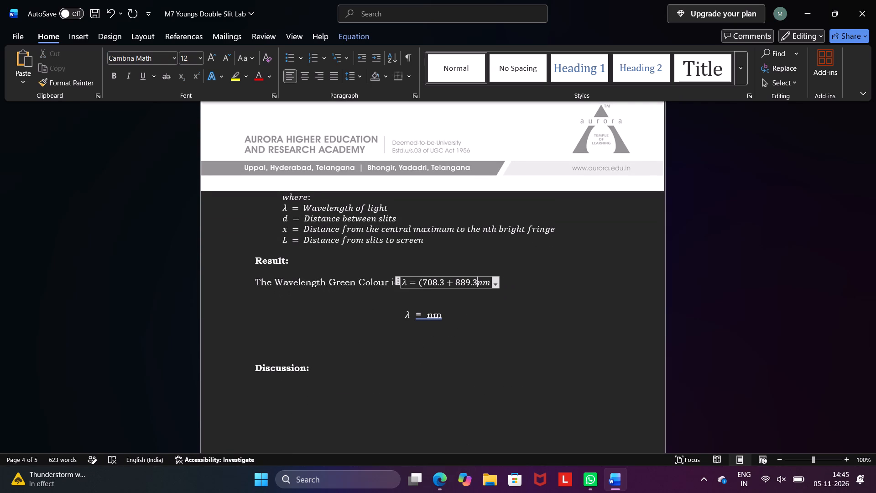
# Add a plus sign, 948.9 copied from the 3rd order calculation, and a closing parenthesis before nm in the Result sentence's equation.
pyautogui.hotkey('shift', '+')
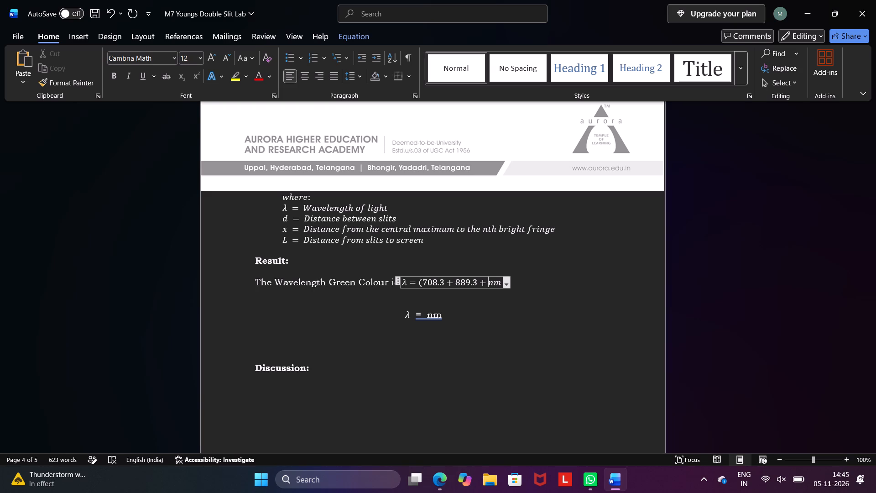
pyautogui.scroll(2, 452, 329)
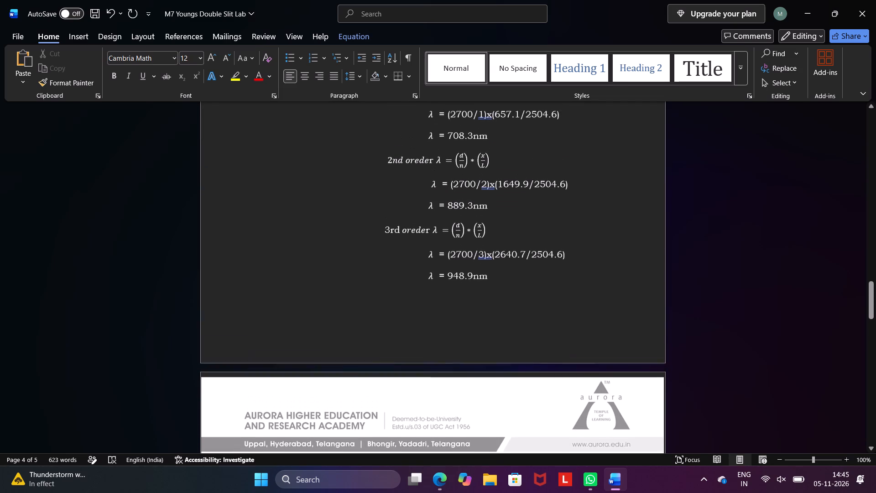
pyautogui.moveTo(447, 278); pyautogui.dragTo(469, 281)
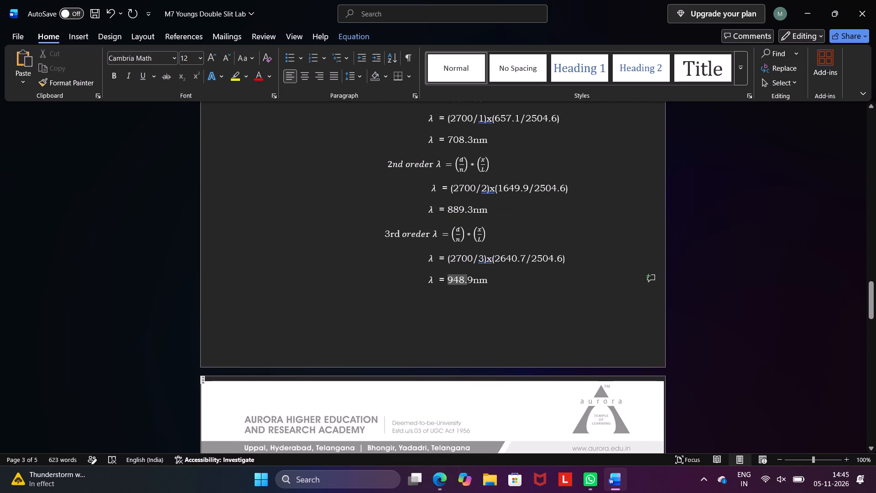
pyautogui.moveTo(469, 281); pyautogui.dragTo(470, 281)
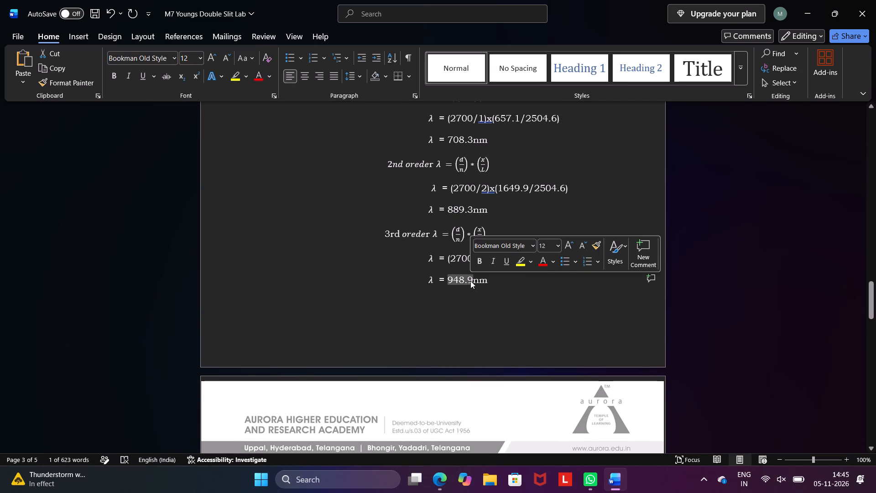
pyautogui.hotkey('ctrl', 'c')
pyautogui.scroll(-2, 470, 281)
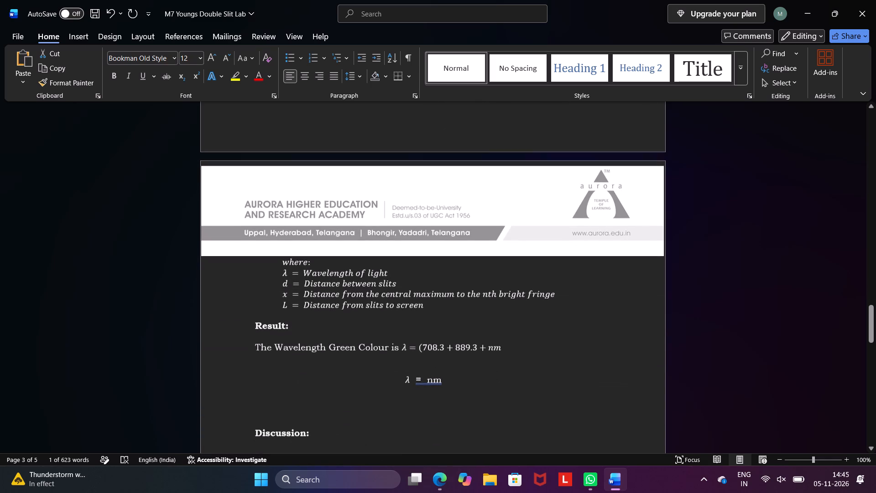
pyautogui.click(484, 346)
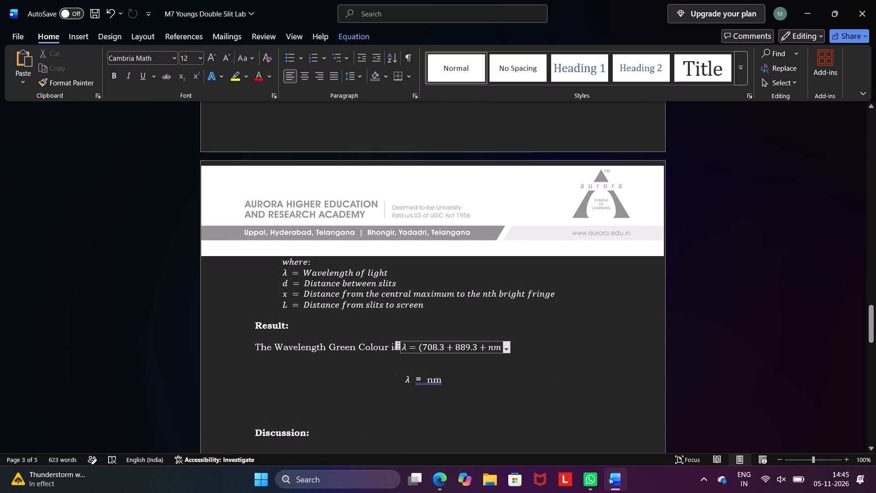
pyautogui.hotkey('ctrl', 'v')
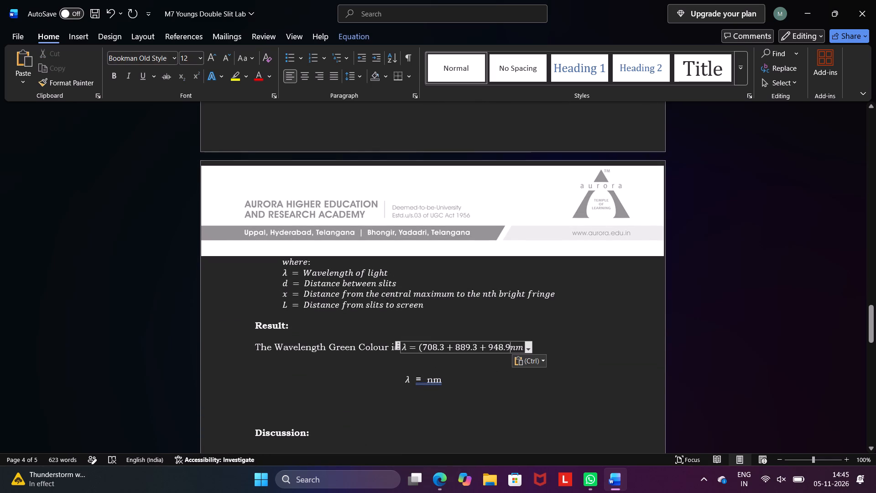
pyautogui.hotkey('shift', ')')
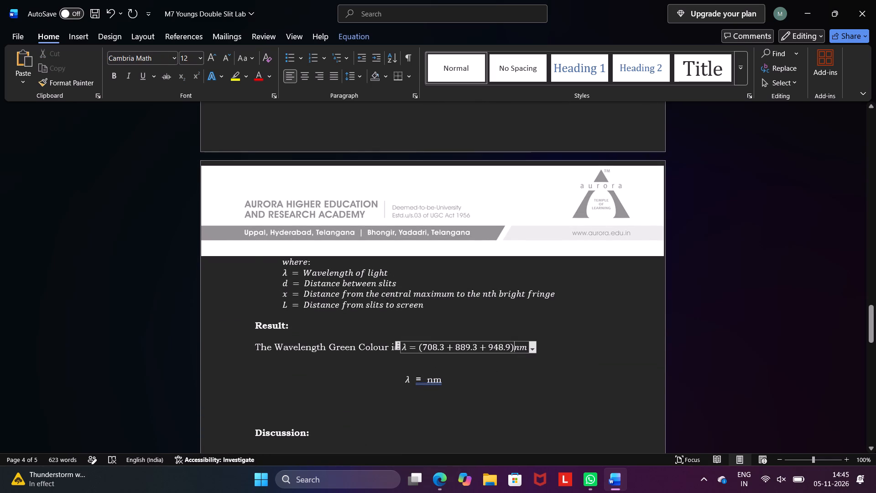
# Insert /3 after 948.9, inside the closing parenthesis of the Result sentence's equation.
pyautogui.rightClick(478, 378)
pyautogui.scroll(-1, 478, 378)
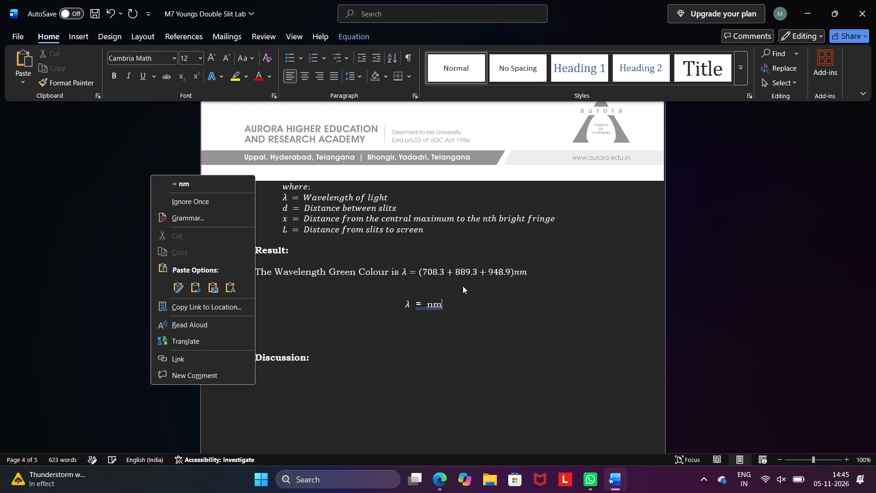
pyautogui.click(511, 275)
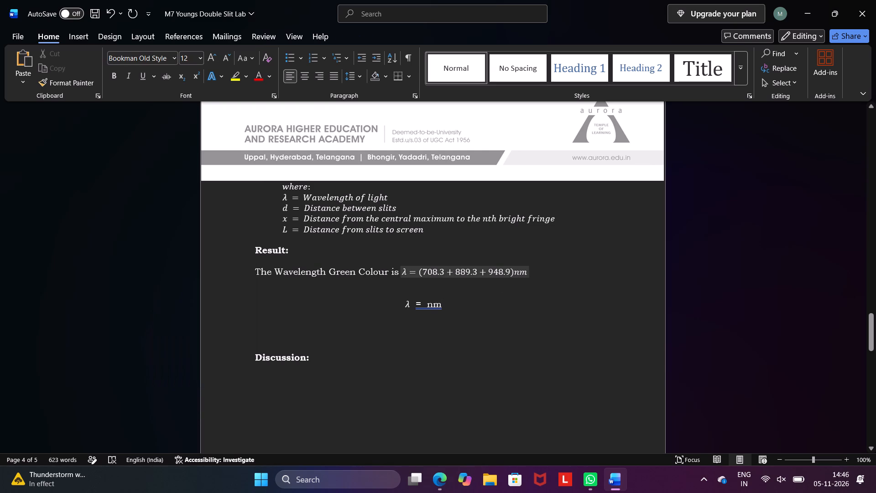
pyautogui.click(509, 271)
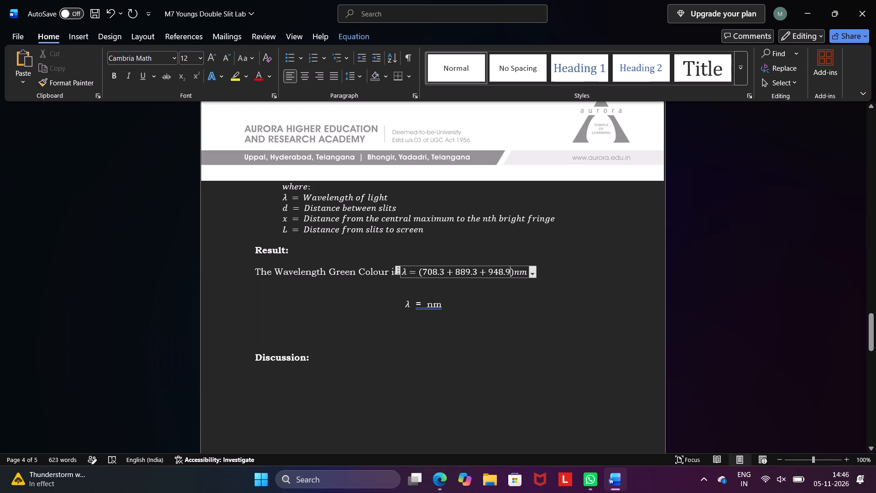
pyautogui.press('/')
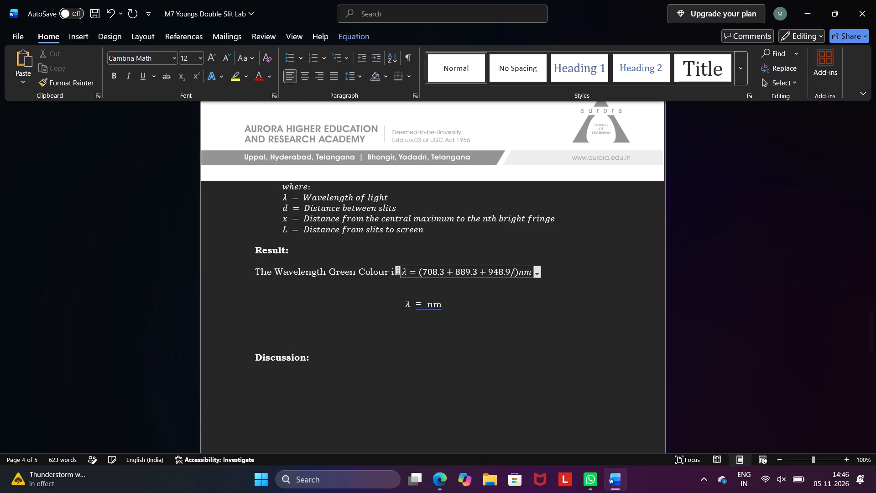
pyautogui.press('3')
# Place the text cursor after the equals sign on the λ line below the Result sentence.
pyautogui.click(421, 302)
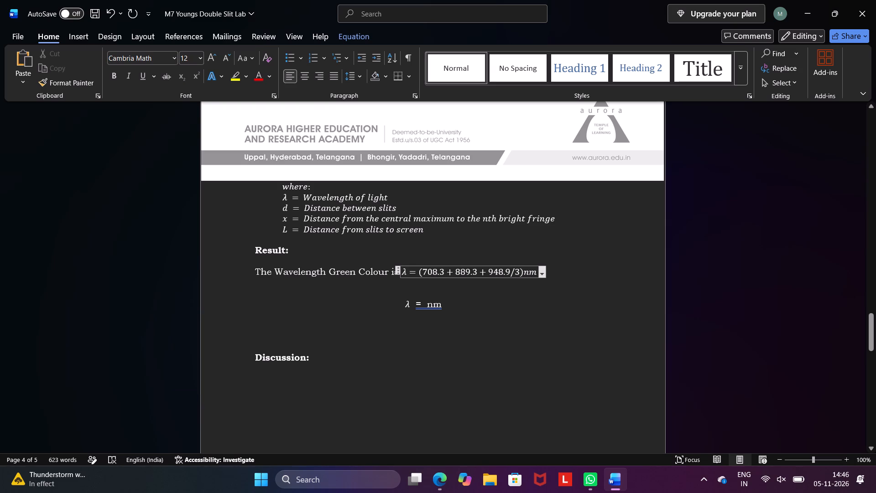
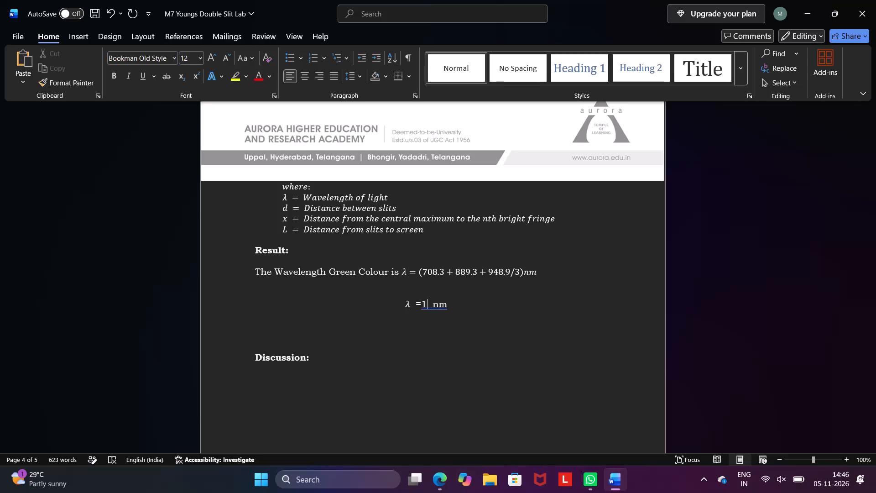
# Add a 9 after the 1 on the λ line below the Result sentence, making it 19 nm.
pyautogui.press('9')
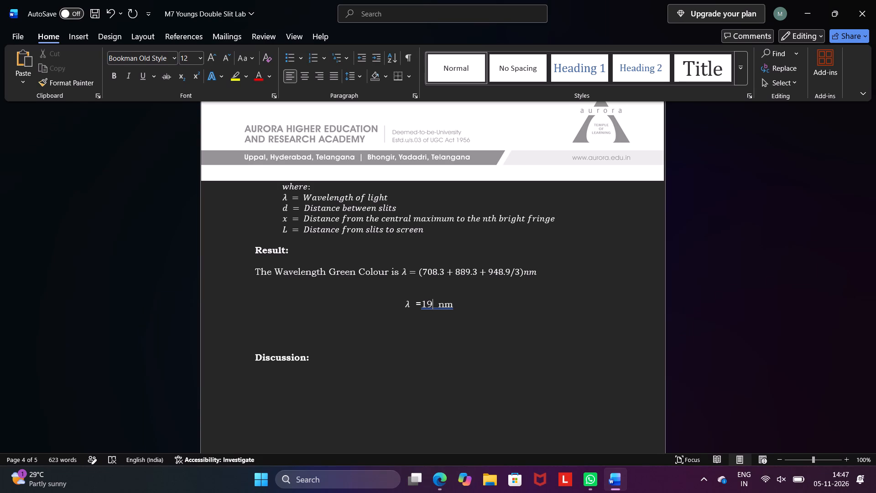
# Copy all five Viva Voce questions on the report's last page.
pyautogui.scroll(4, 438, 306)
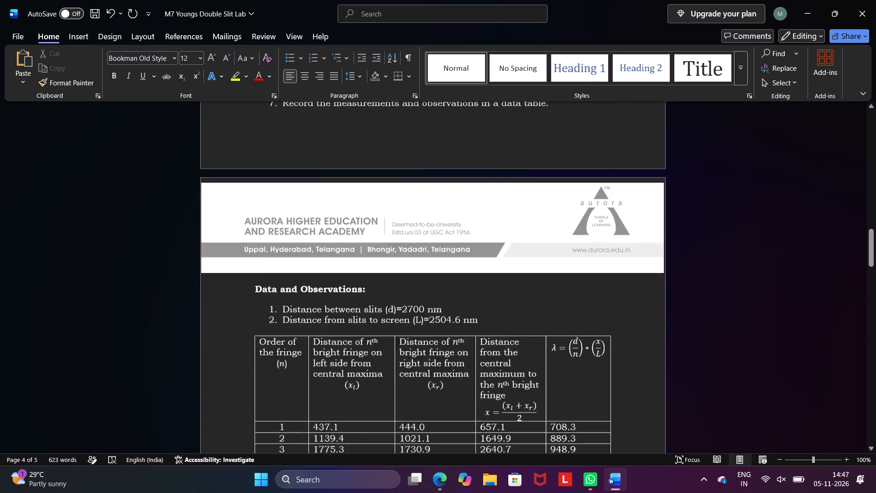
pyautogui.scroll(-1, 438, 306)
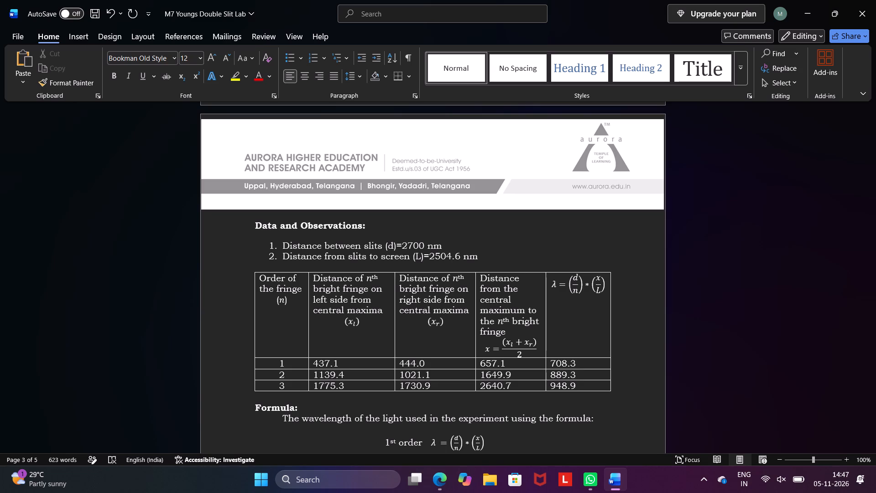
pyautogui.scroll(-4, 438, 306)
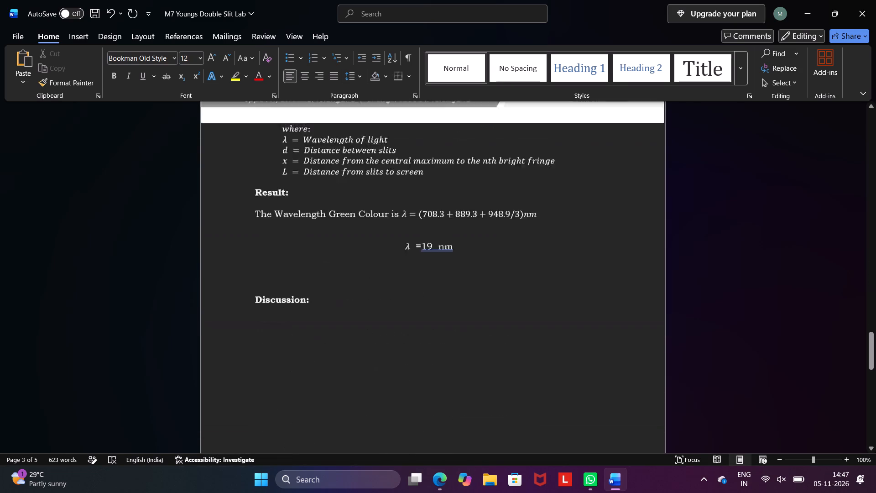
pyautogui.scroll(-3, 438, 306)
pyautogui.scroll(3, 438, 306)
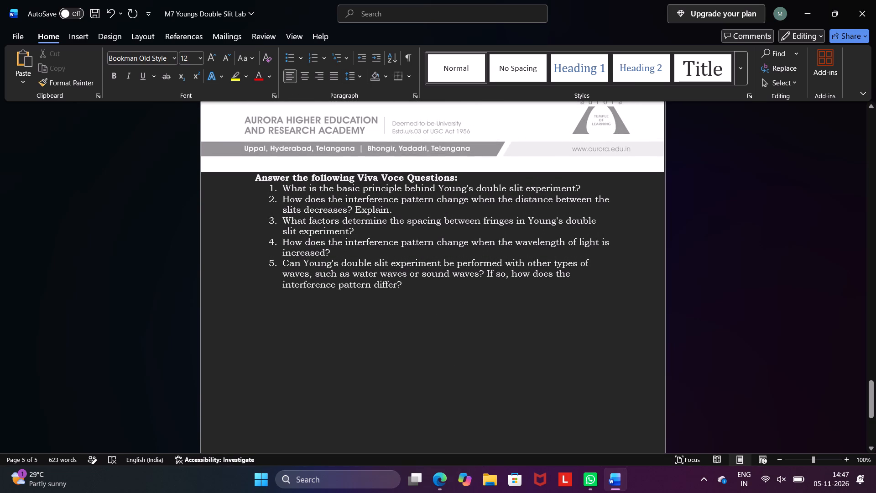
pyautogui.moveTo(269, 188); pyautogui.dragTo(415, 315)
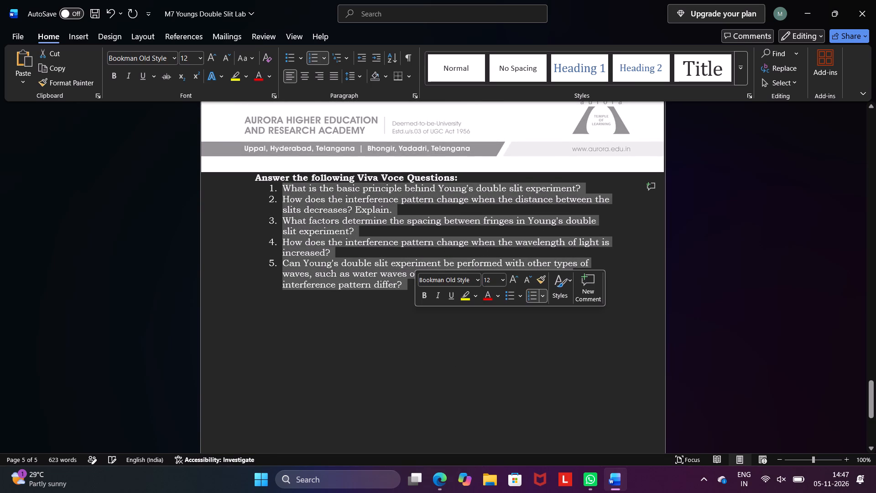
pyautogui.hotkey('ctrl', 'c')
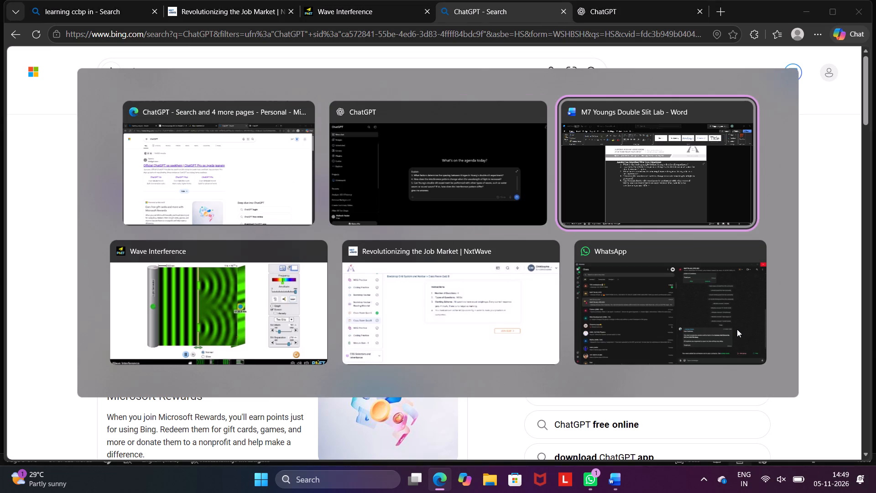
pyautogui.scroll(1, 647, 304)
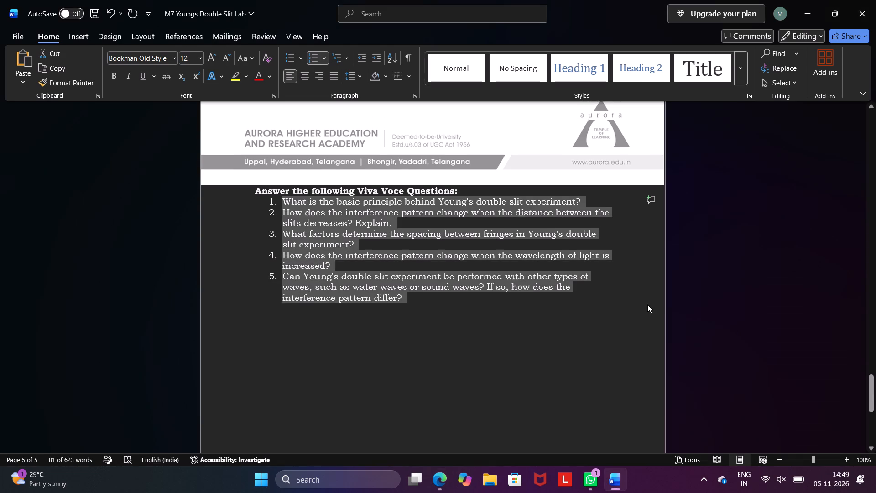
pyautogui.scroll(1, 647, 304)
pyautogui.click(720, 309)
pyautogui.scroll(1, 620, 283)
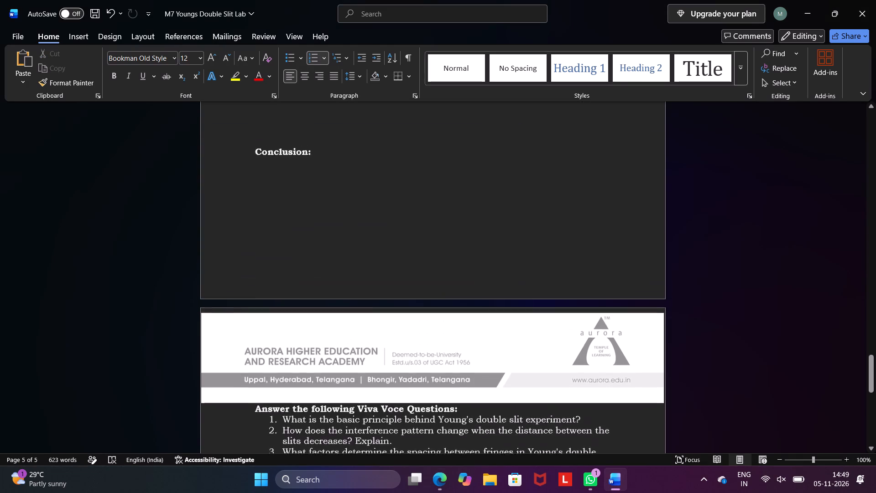
pyautogui.scroll(2, 620, 283)
pyautogui.scroll(-1, 620, 283)
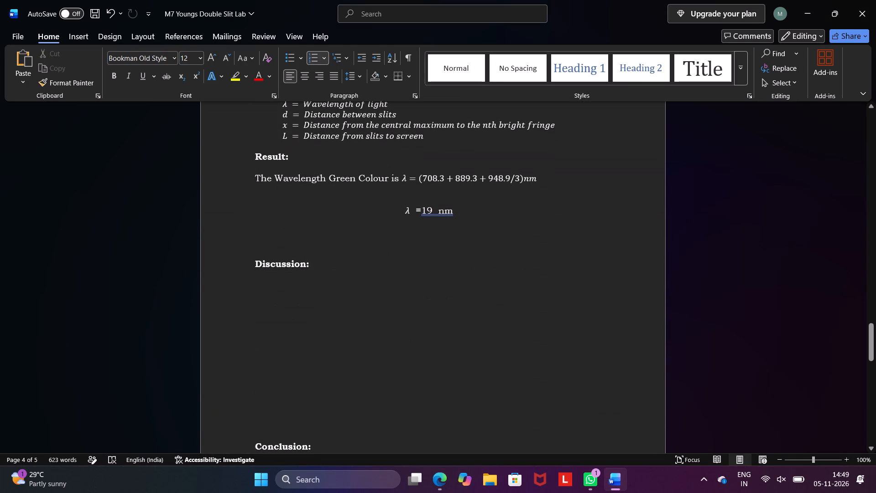
pyautogui.scroll(-1, 620, 283)
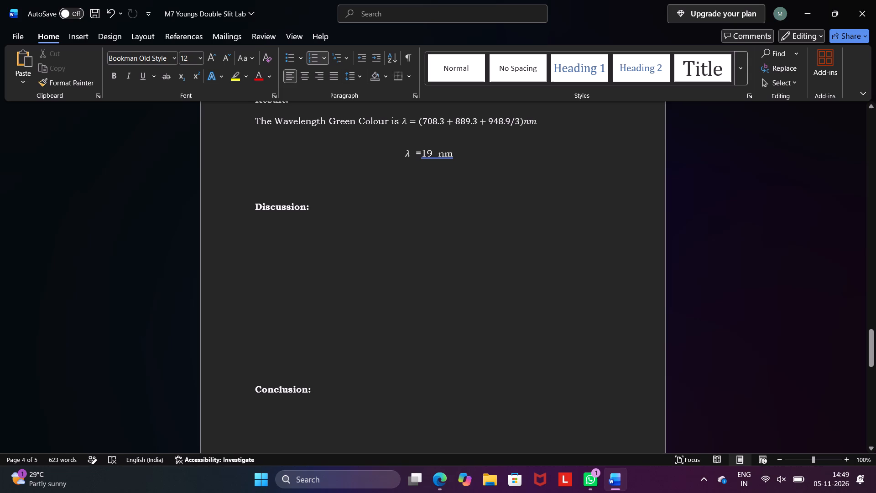
pyautogui.scroll(3, 620, 283)
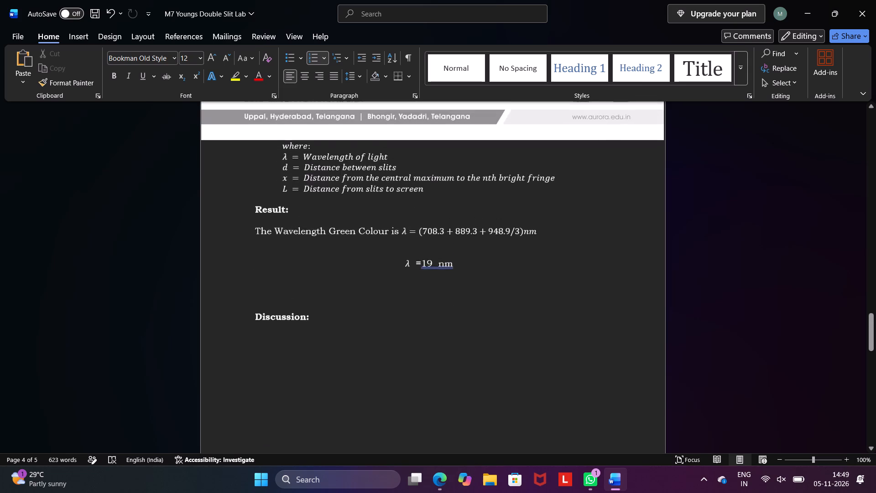
pyautogui.scroll(4, 620, 283)
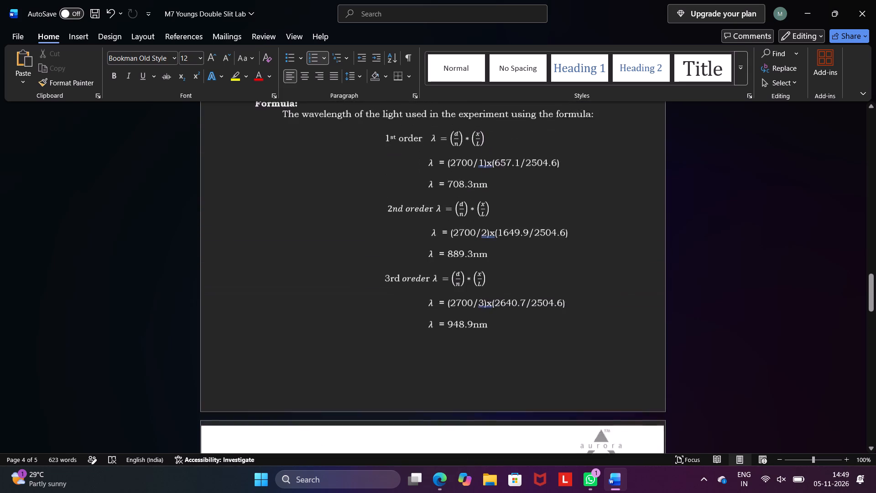
pyautogui.scroll(3, 620, 283)
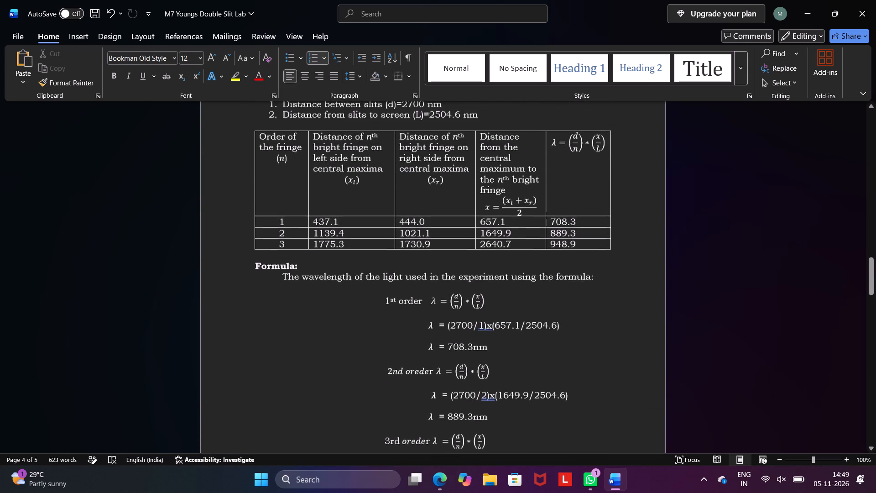
pyautogui.scroll(1, 620, 283)
pyautogui.scroll(-1, 620, 283)
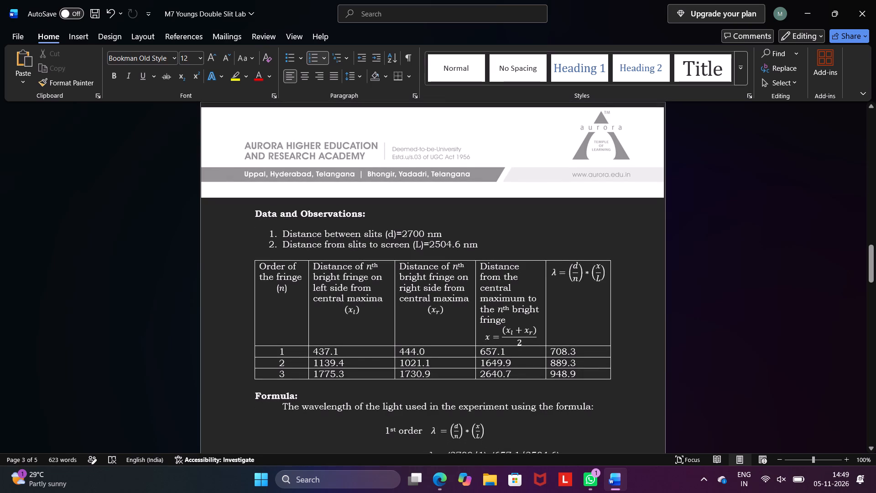
# In the observations table, replace the first-order fringe's distance from the central maximum (x) with 440.55.
pyautogui.click(519, 354)
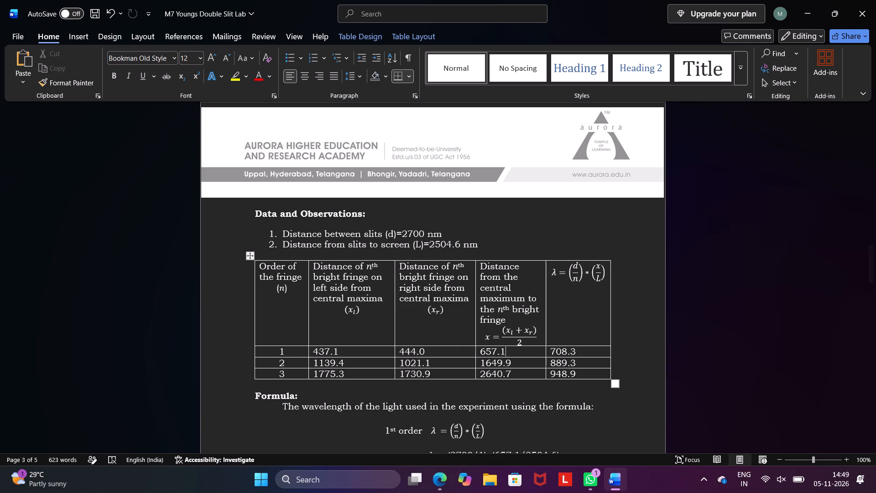
pyautogui.press('BackSpace')
pyautogui.press('BackSpace')
pyautogui.press('BackSpace')
pyautogui.press('BackSpace')
pyautogui.press('BackSpace')
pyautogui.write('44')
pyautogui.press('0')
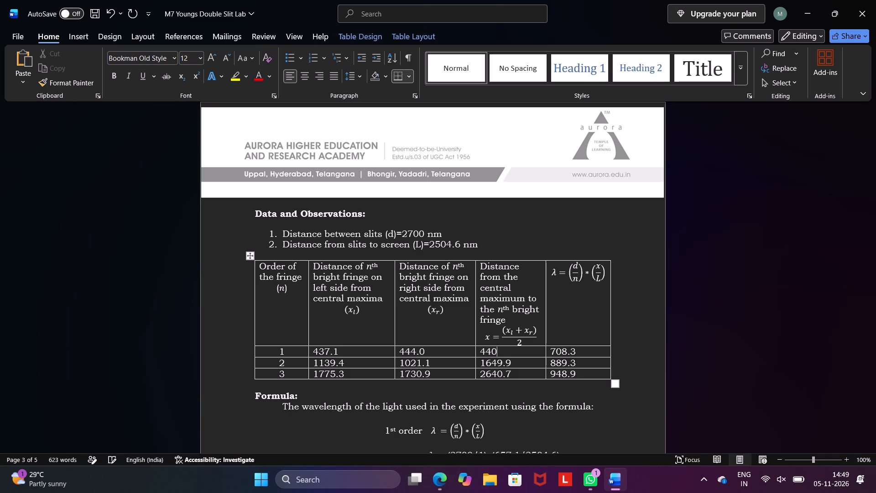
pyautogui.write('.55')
# Replace the second-order fringe's distance from the central maximum (x) with 1080.25.
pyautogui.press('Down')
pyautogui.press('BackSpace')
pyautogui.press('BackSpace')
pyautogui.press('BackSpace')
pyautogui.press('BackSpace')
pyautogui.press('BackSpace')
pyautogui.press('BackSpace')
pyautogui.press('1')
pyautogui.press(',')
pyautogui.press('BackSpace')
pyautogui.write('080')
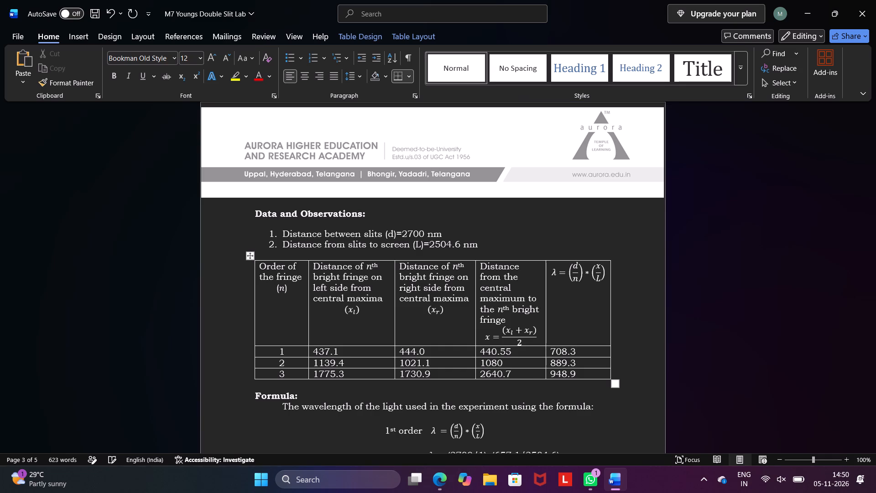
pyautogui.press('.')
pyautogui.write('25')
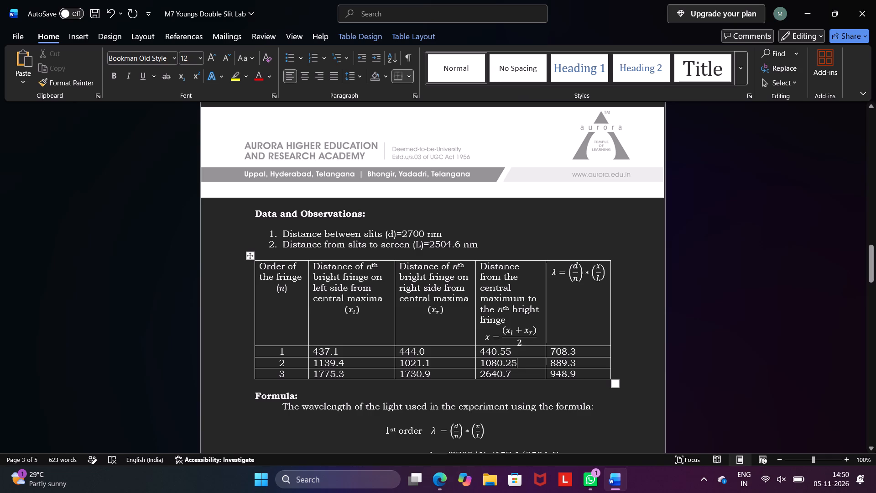
# Replace the third-order fringe's distance from the central maximum (x) with 1753.1.
pyautogui.click(521, 371)
pyautogui.press('BackSpace')
pyautogui.press('BackSpace')
pyautogui.press('BackSpace')
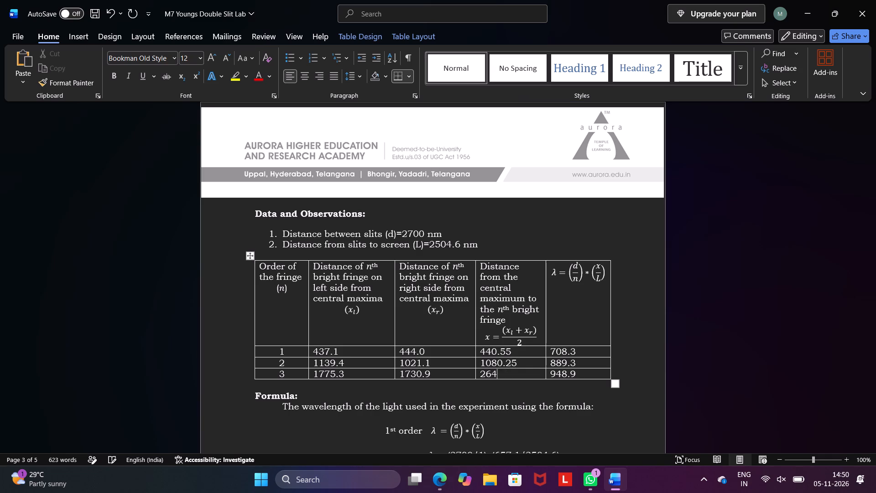
pyautogui.press('BackSpace')
pyautogui.press('BackSpace')
pyautogui.press('BackSpace')
pyautogui.scroll(-3, 521, 371)
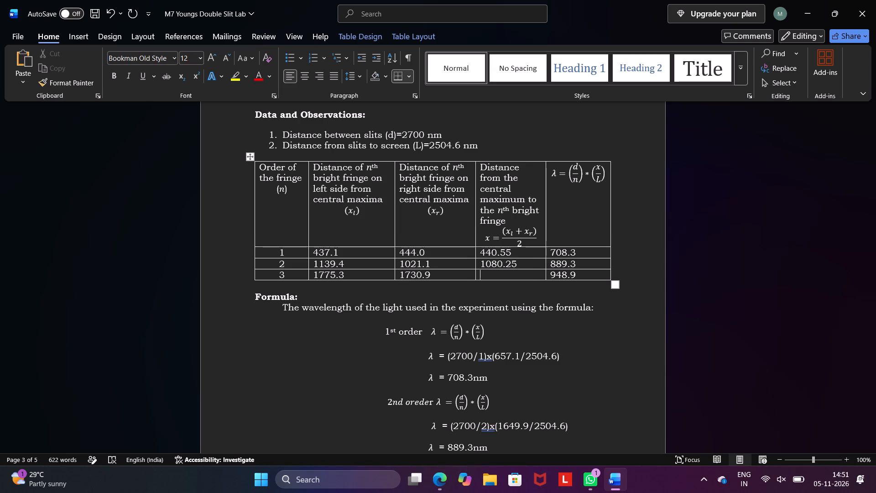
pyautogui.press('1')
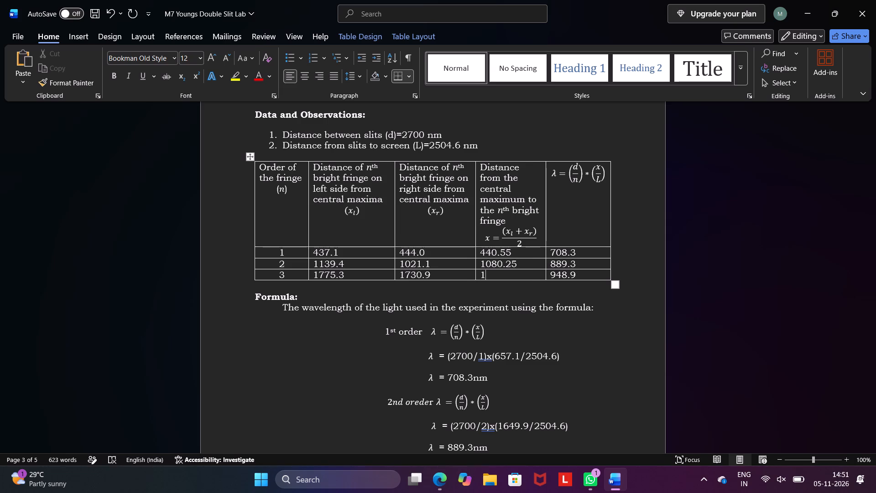
pyautogui.click(521, 371)
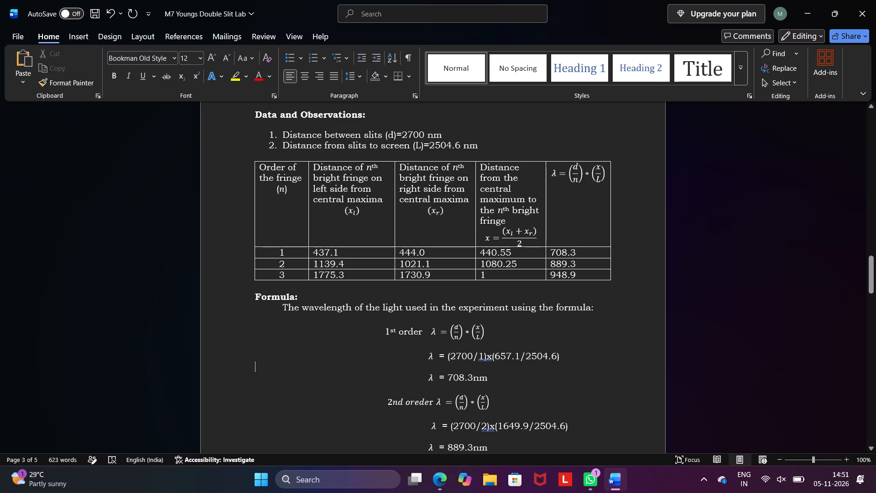
pyautogui.click(498, 277)
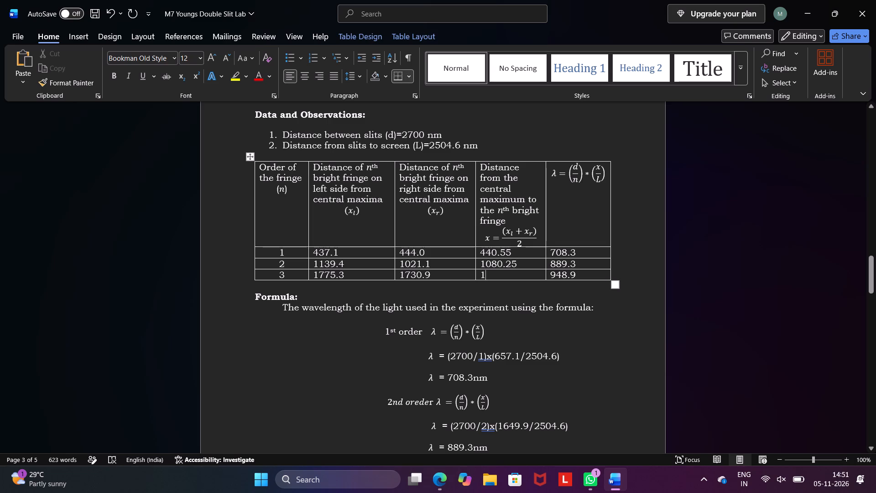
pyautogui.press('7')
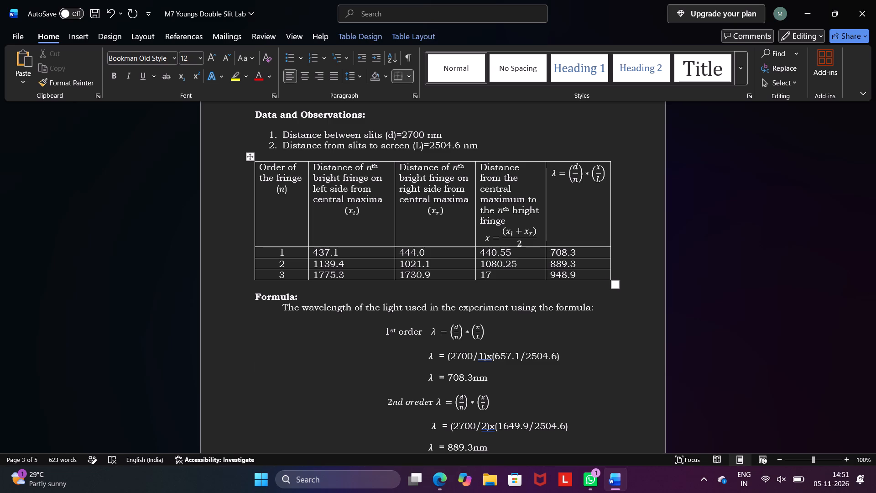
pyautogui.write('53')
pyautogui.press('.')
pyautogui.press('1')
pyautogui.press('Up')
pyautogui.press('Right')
# Shorten the table's second-order and first-order x values to one decimal place, 1080.2 and 440.5.
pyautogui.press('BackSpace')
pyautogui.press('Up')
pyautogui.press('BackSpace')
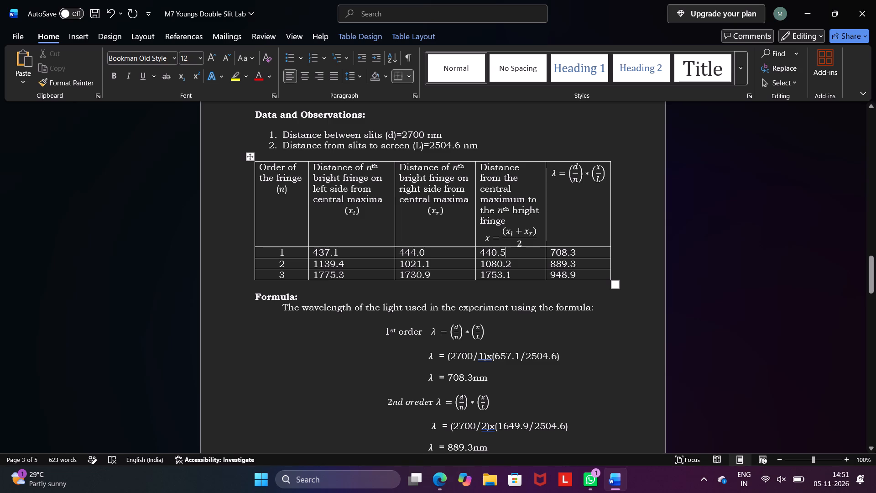
# In the first-order wavelength calculation under Formula, replace the x value with 440.5.
pyautogui.scroll(-1, 517, 316)
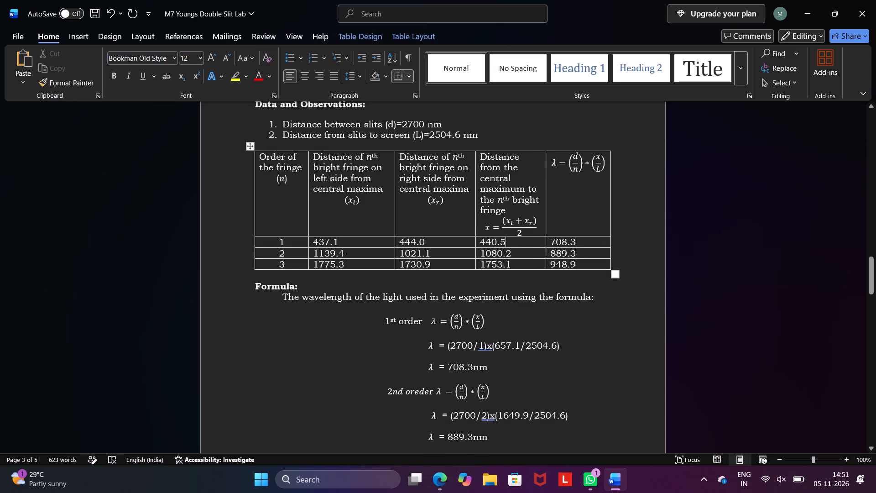
pyautogui.moveTo(518, 346); pyautogui.dragTo(498, 347)
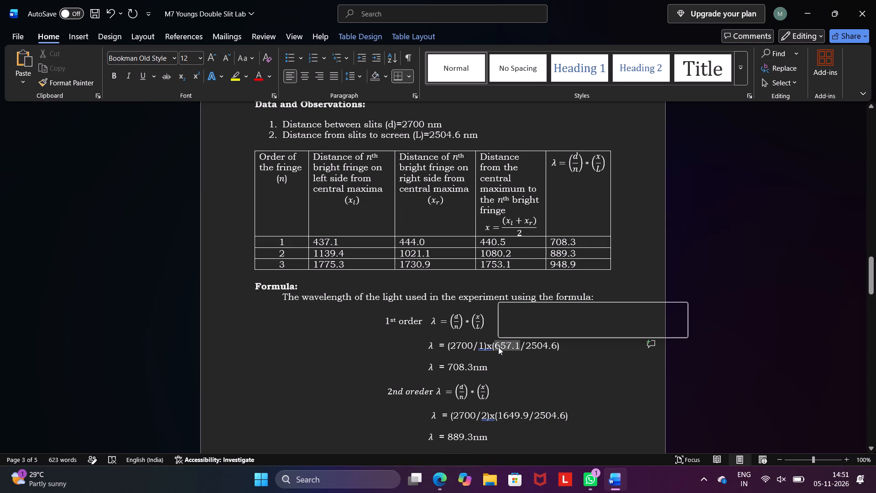
pyautogui.press('BackSpace')
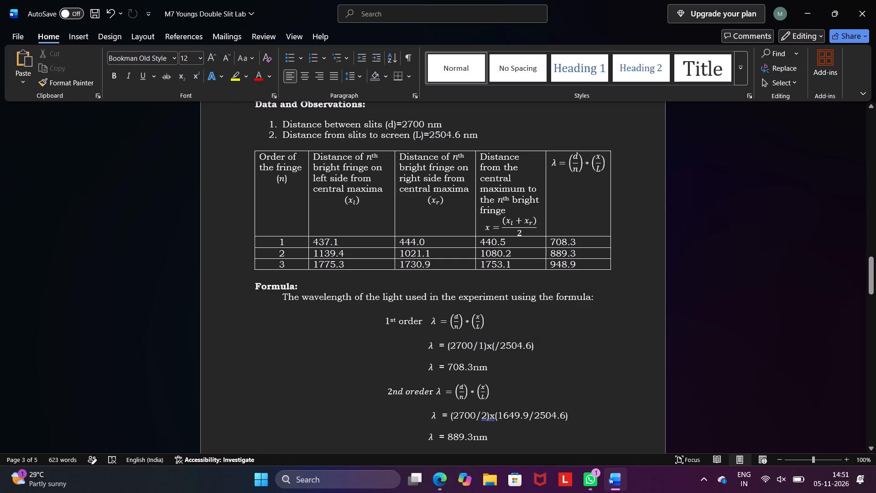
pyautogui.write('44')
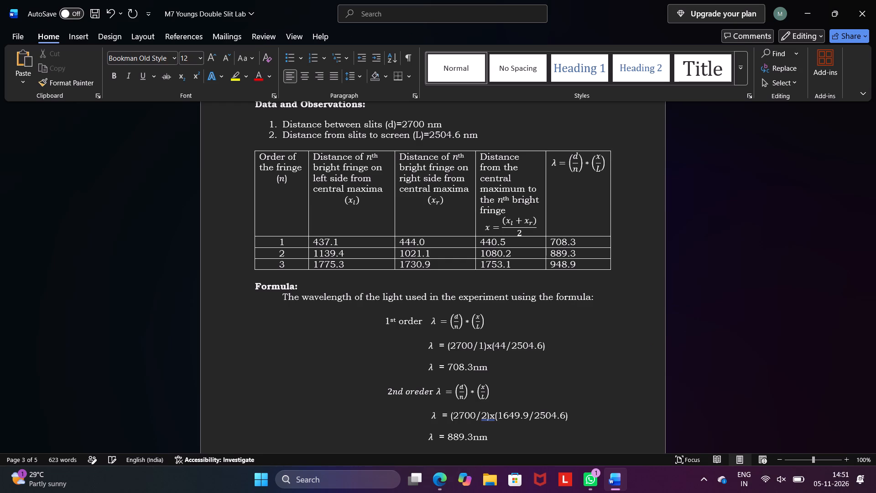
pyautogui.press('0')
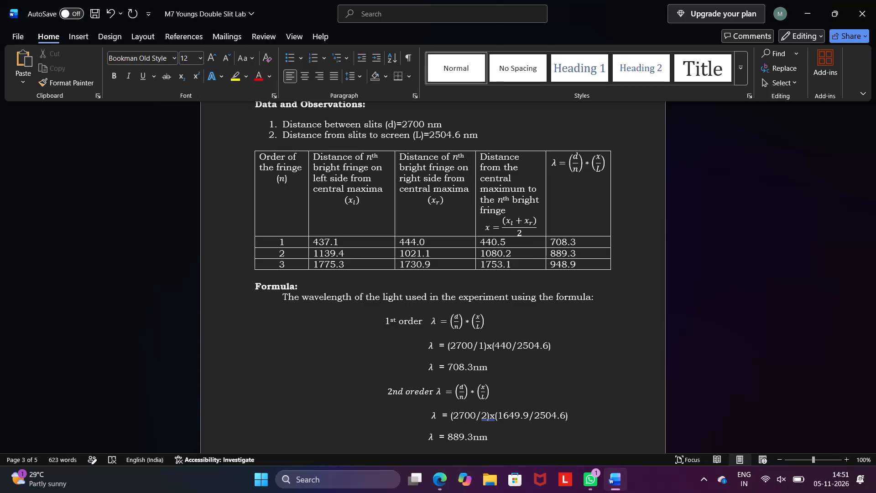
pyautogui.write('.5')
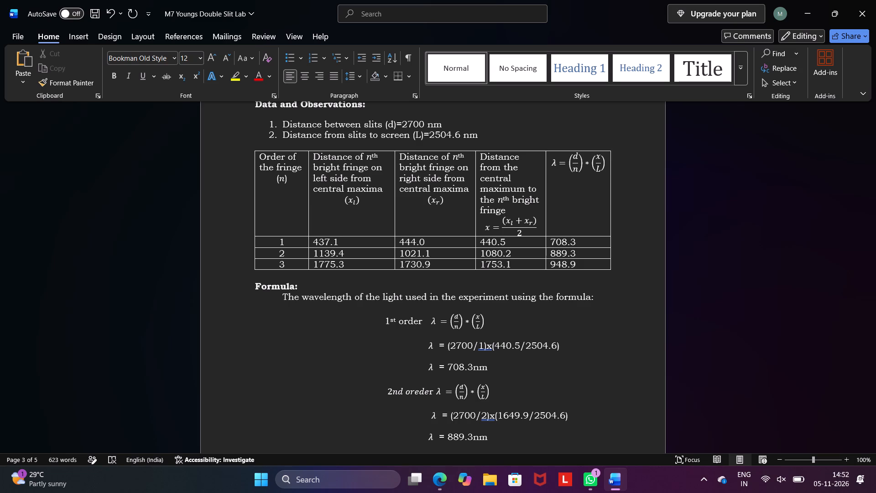
# In the second-order wavelength calculation, replace the x value with 1080.2.
pyautogui.scroll(-1, 459, 402)
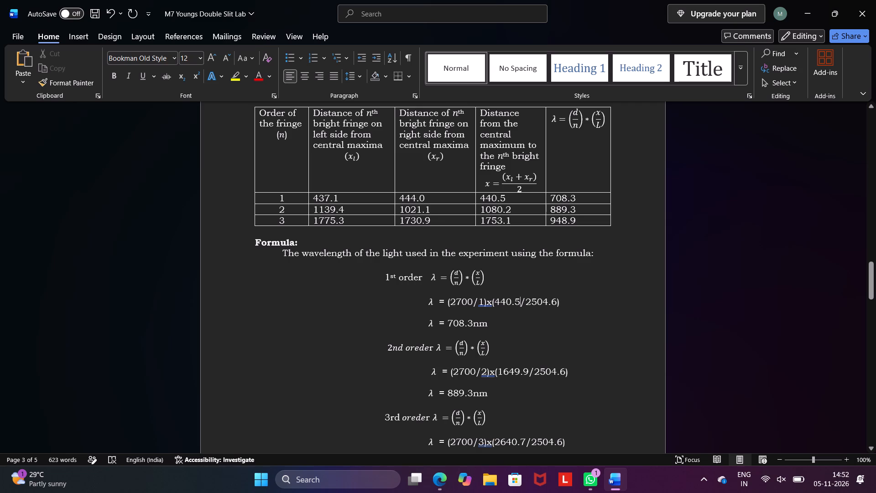
pyautogui.click(527, 373)
pyautogui.press('BackSpace')
pyautogui.press('BackSpace')
pyautogui.press('BackSpace')
pyautogui.press('BackSpace')
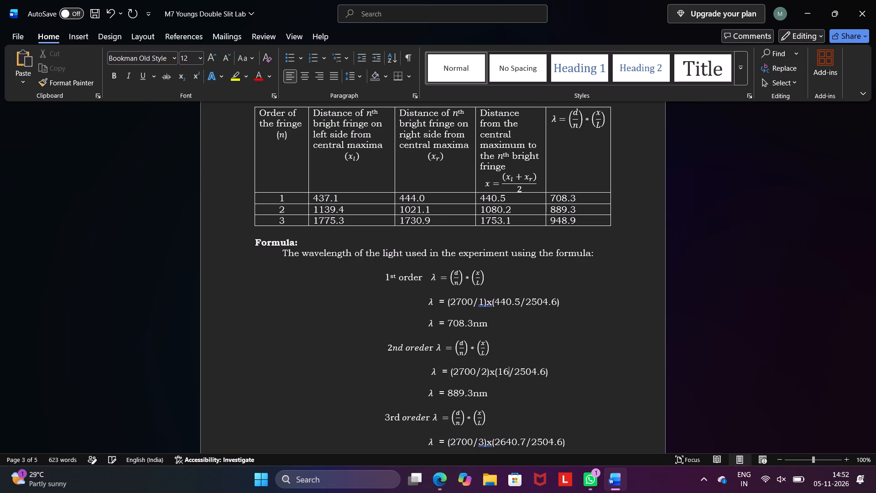
pyautogui.press('BackSpace')
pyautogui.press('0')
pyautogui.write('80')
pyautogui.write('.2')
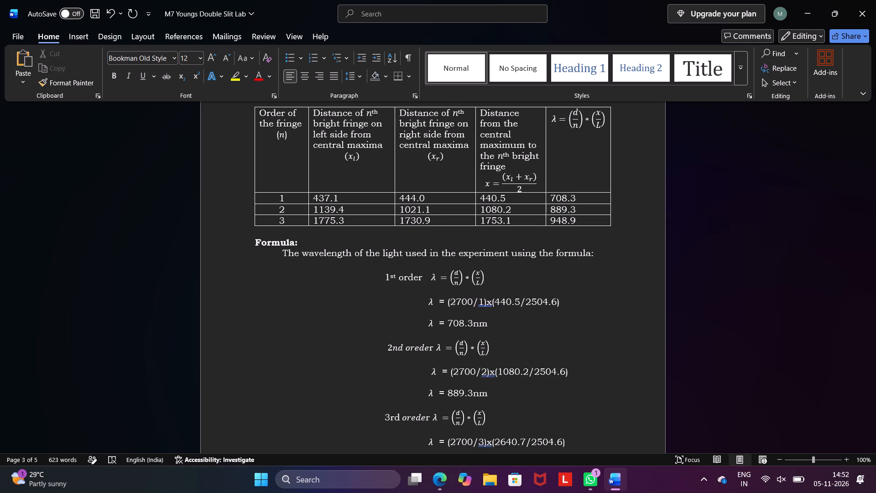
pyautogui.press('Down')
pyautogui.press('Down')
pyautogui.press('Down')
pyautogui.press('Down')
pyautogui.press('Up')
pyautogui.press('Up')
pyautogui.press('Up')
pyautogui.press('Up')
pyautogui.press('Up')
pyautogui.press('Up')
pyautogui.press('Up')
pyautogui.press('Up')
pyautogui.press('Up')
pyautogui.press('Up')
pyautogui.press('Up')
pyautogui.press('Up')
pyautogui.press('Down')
# Replace the first-order wavelength result under Formula with 474.8, keeping the nm unit.
pyautogui.click(473, 326)
pyautogui.press('BackSpace')
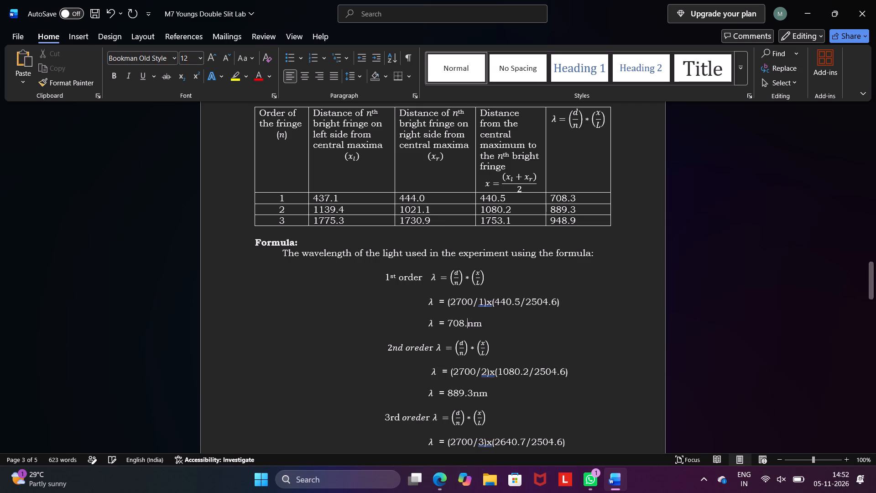
pyautogui.press('BackSpace')
pyautogui.press('BackSpace')
pyautogui.press('BackSpace')
pyautogui.press('BackSpace')
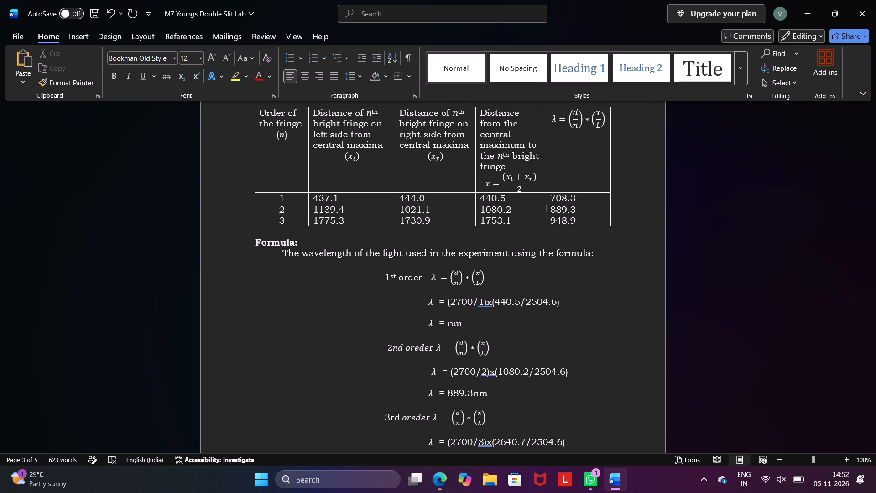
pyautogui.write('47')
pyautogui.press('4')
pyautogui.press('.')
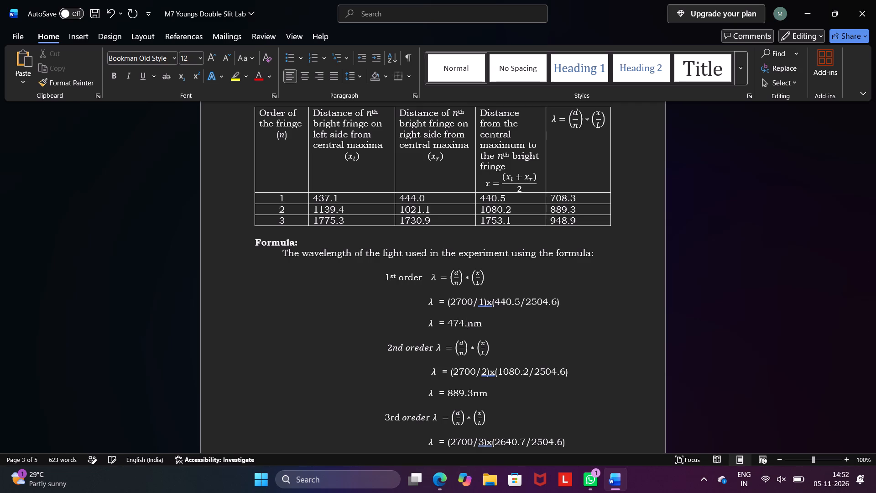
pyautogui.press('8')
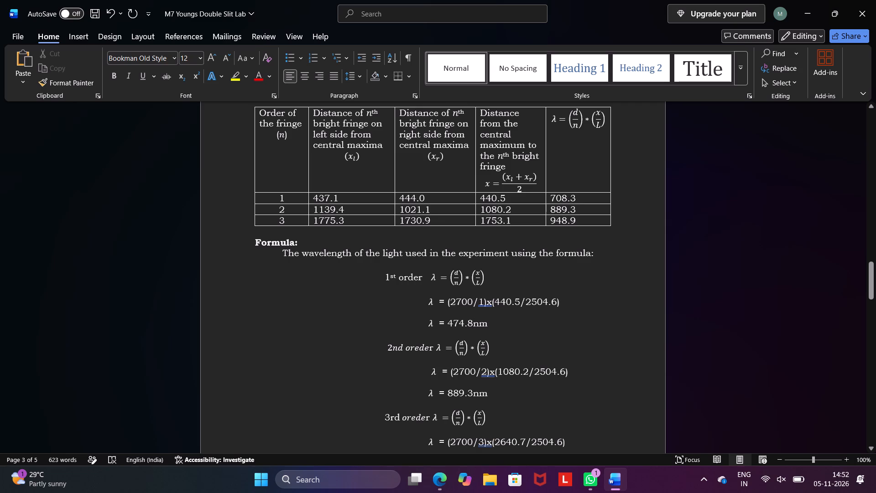
# Delete the number from the second-order wavelength result, keeping the nm unit.
pyautogui.click(471, 395)
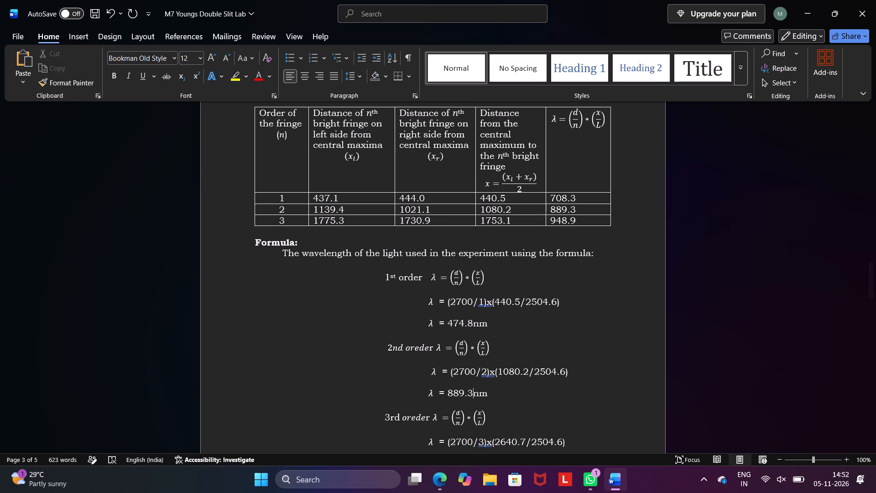
pyautogui.press('BackSpace')
pyautogui.press('BackSpace')
pyautogui.press('BackSpace')
pyautogui.press('BackSpace')
pyautogui.press('BackSpace')
# In the third-order wavelength calculation, replace the x value with 1753.1.
pyautogui.scroll(-1, 471, 395)
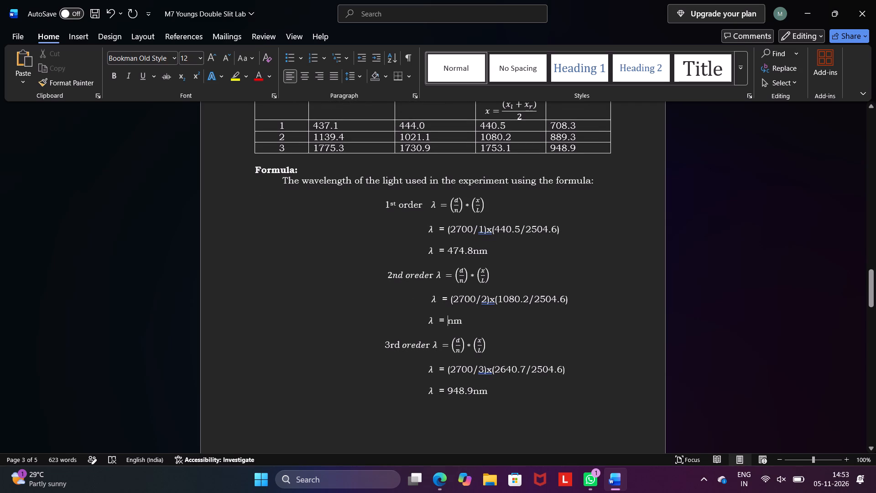
pyautogui.scroll(2, 500, 377)
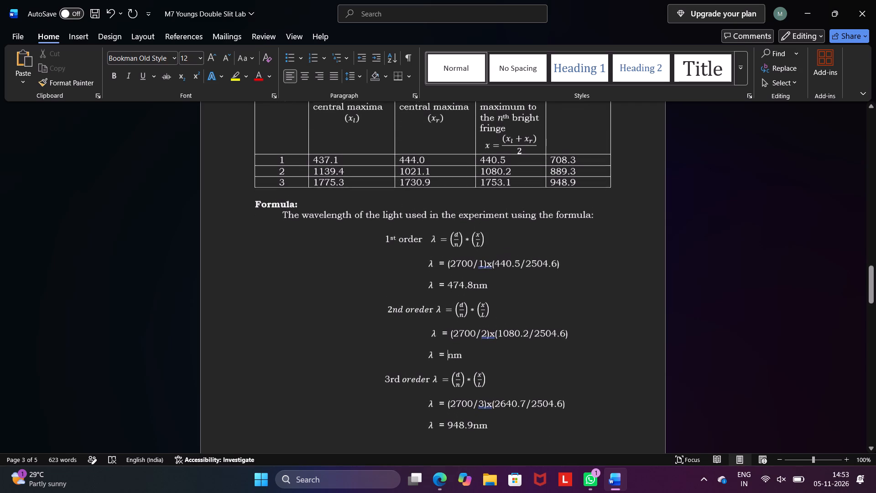
pyautogui.scroll(1, 500, 377)
pyautogui.click(523, 399)
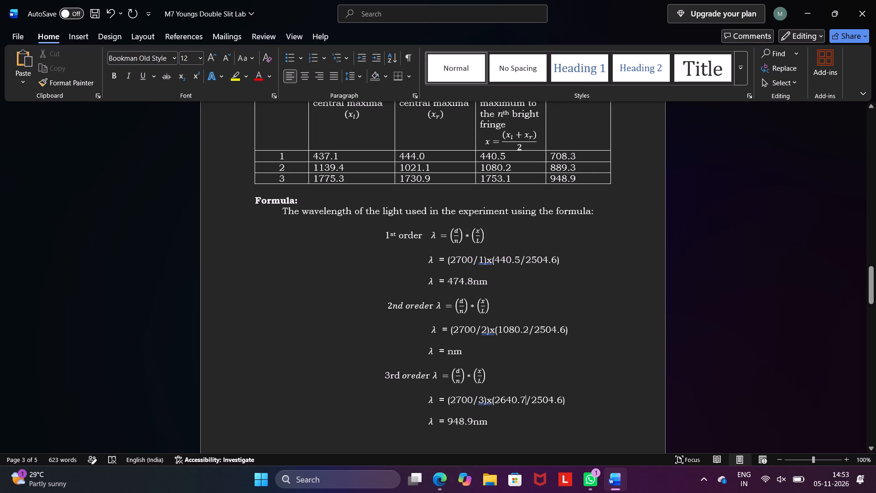
pyautogui.press('BackSpace')
pyautogui.press('BackSpace')
pyautogui.press('BackSpace')
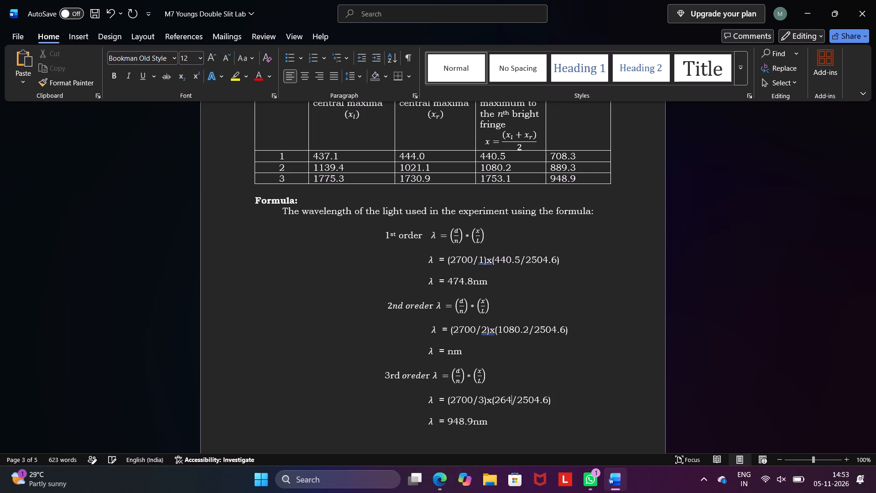
pyautogui.press('BackSpace')
pyautogui.press('BackSpace')
pyautogui.press('BackSpace')
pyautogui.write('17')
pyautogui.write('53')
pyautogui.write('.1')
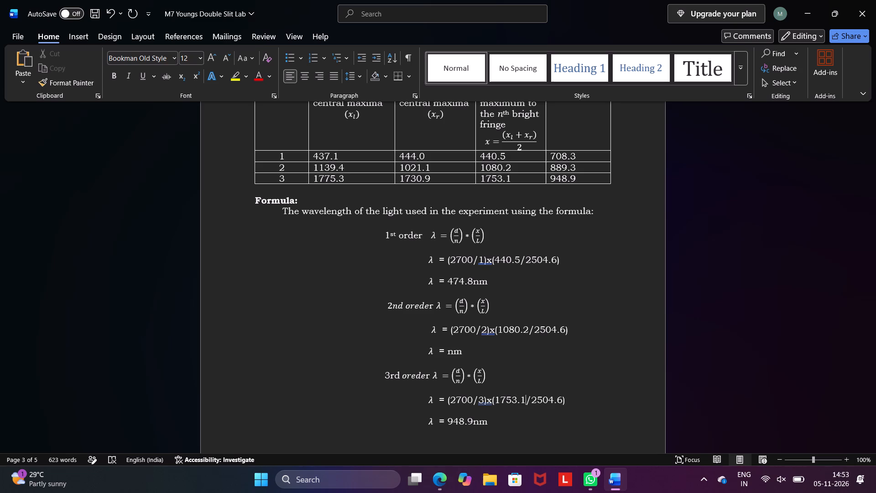
# Enter 582.2 as the second-order wavelength result, before the nm unit.
pyautogui.click(451, 351)
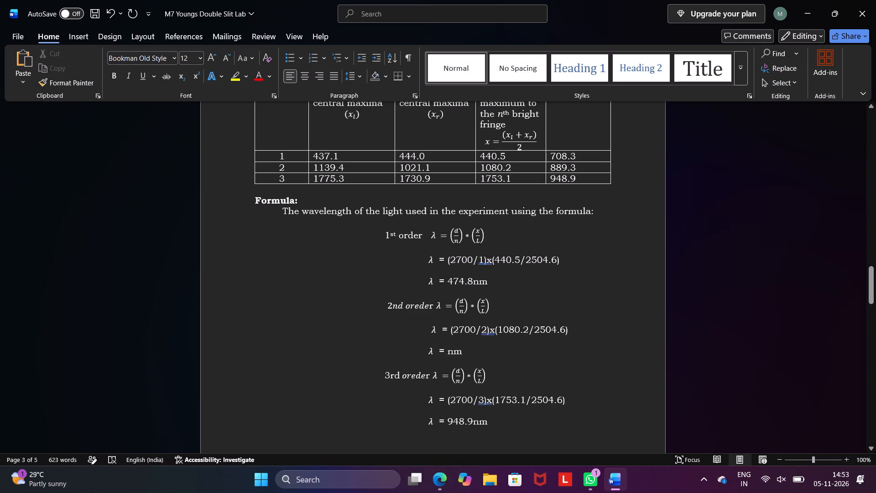
pyautogui.click(447, 351)
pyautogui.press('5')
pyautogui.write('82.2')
# Replace the third-order wavelength result with 629.9, keeping the nm unit.
pyautogui.click(473, 429)
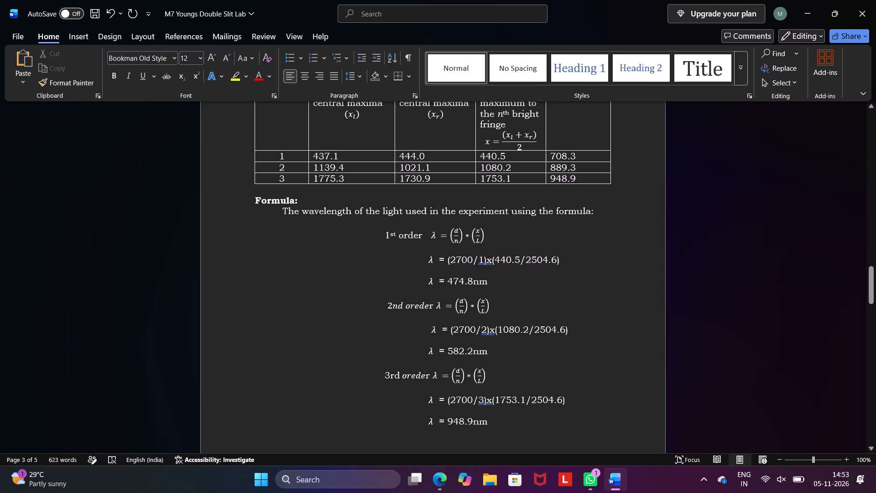
pyautogui.click(469, 421)
pyautogui.press('Right')
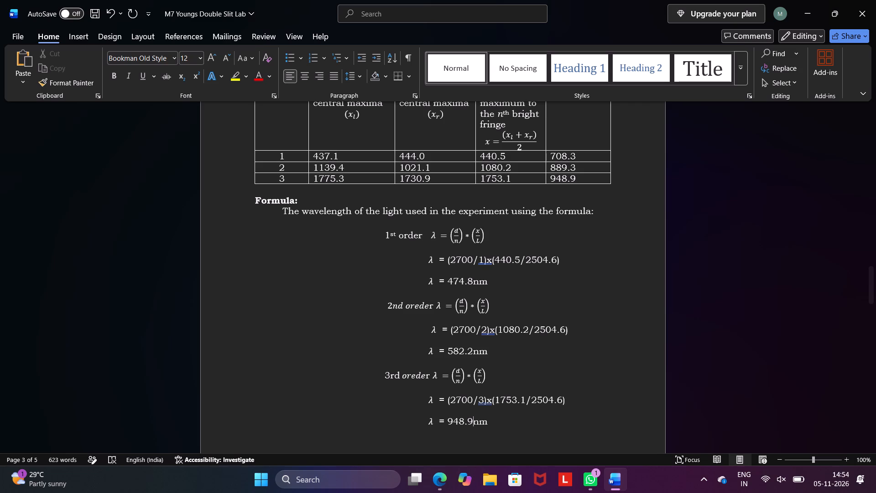
pyautogui.press('BackSpace')
pyautogui.press('BackSpace')
pyautogui.press('BackSpace')
pyautogui.press('BackSpace')
pyautogui.press('BackSpace')
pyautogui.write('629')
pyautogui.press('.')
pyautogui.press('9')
# In the averaging equation under Result, replace the three summed wavelengths with the first-order value 474.8 copied from the Formula section.
pyautogui.scroll(-1, 409, 425)
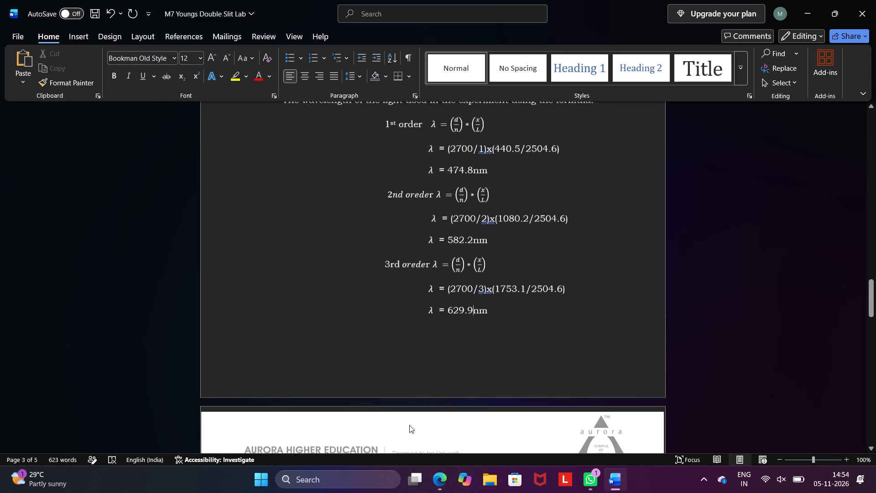
pyautogui.scroll(-2, 409, 425)
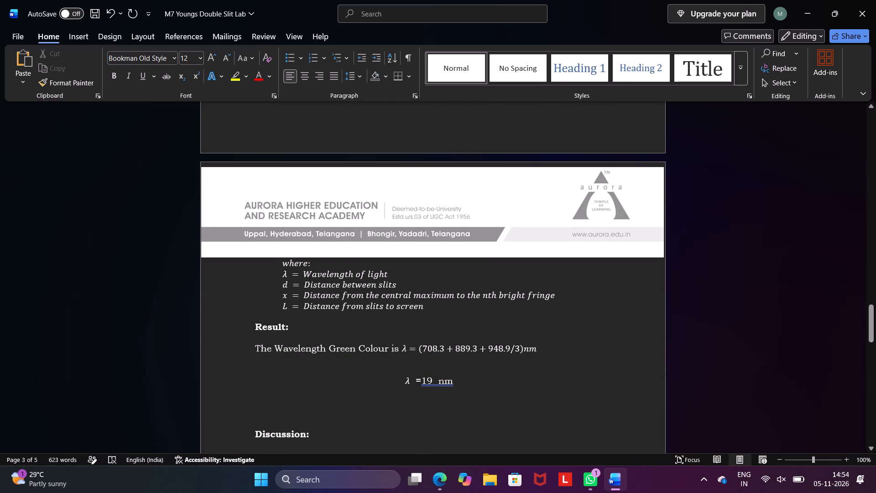
pyautogui.scroll(4, 438, 347)
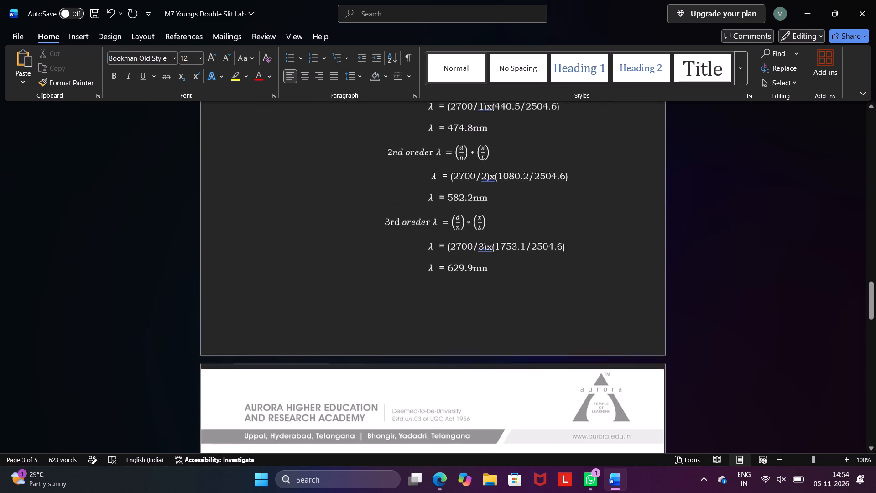
pyautogui.scroll(1, 438, 347)
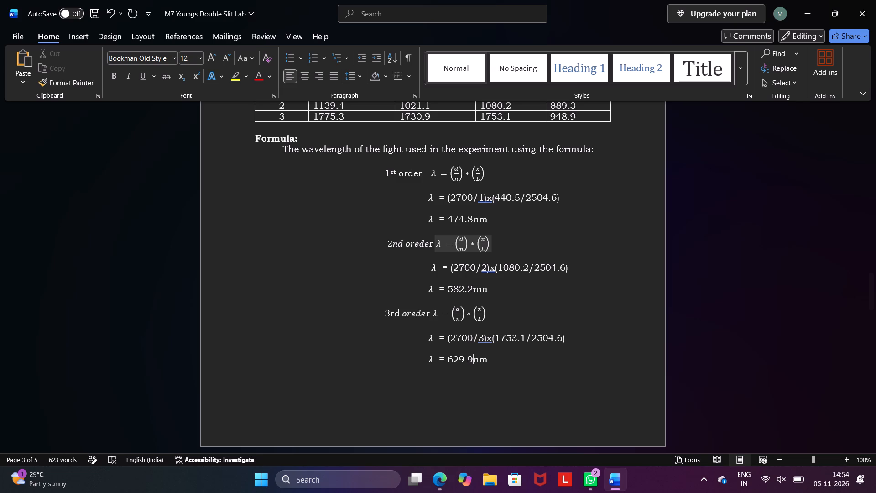
pyautogui.scroll(-2, 491, 238)
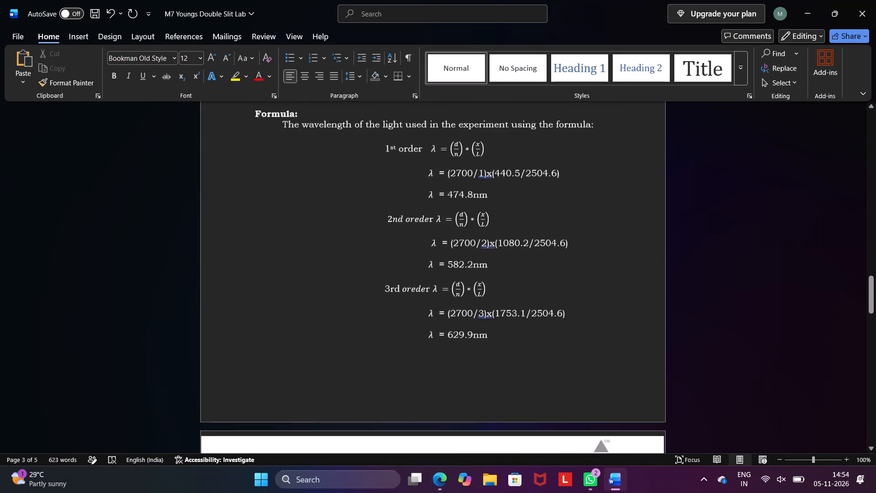
pyautogui.scroll(-1, 491, 238)
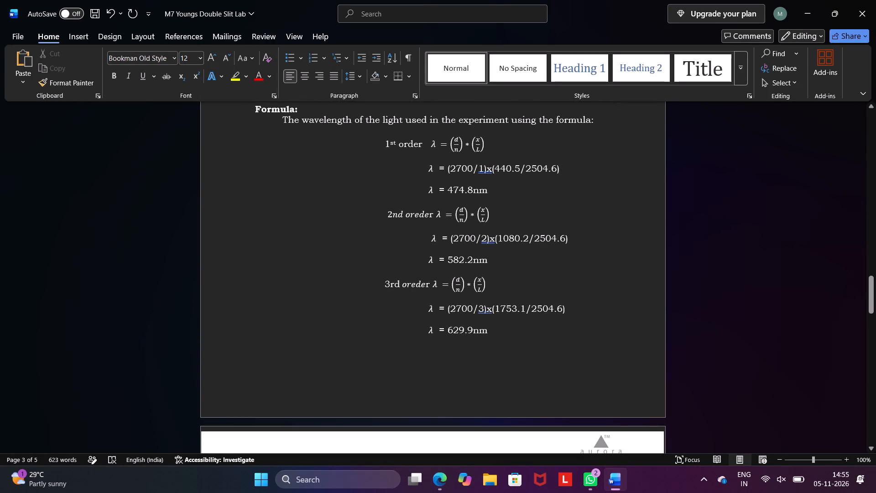
pyautogui.moveTo(447, 188); pyautogui.dragTo(472, 191)
pyautogui.moveTo(472, 191); pyautogui.dragTo(471, 192)
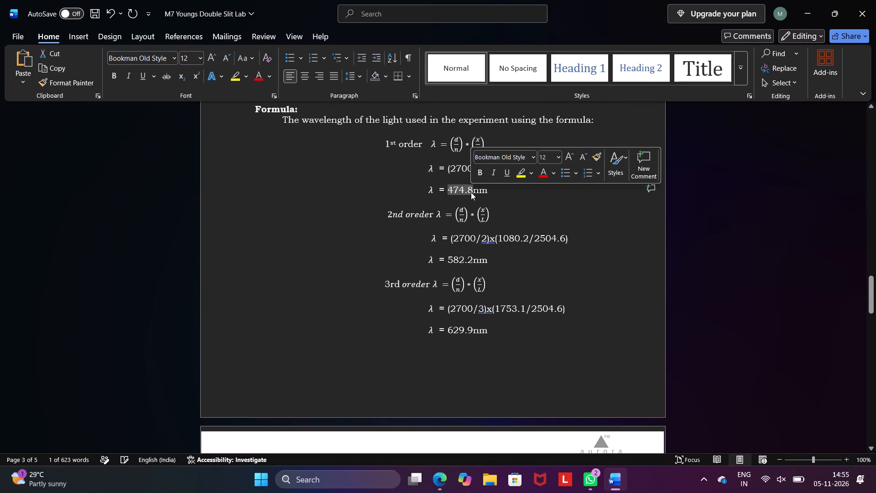
pyautogui.hotkey('ctrl', 'c')
pyautogui.scroll(-1, 523, 329)
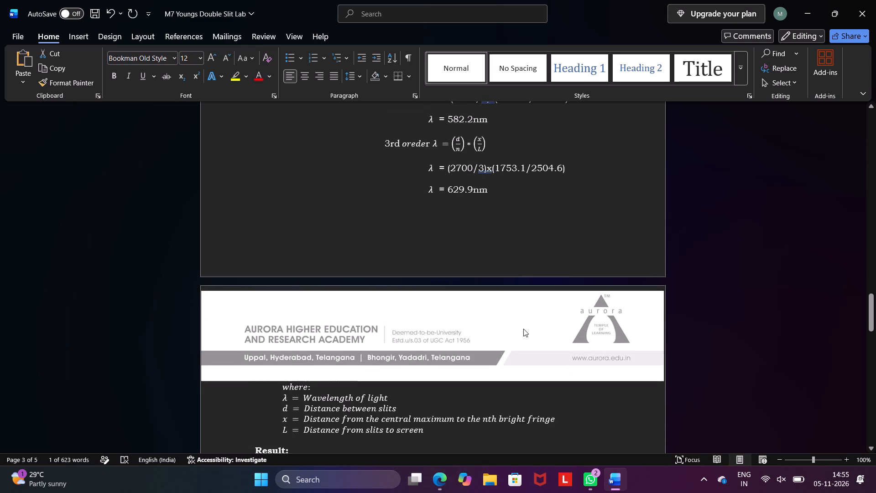
pyautogui.scroll(-2, 523, 329)
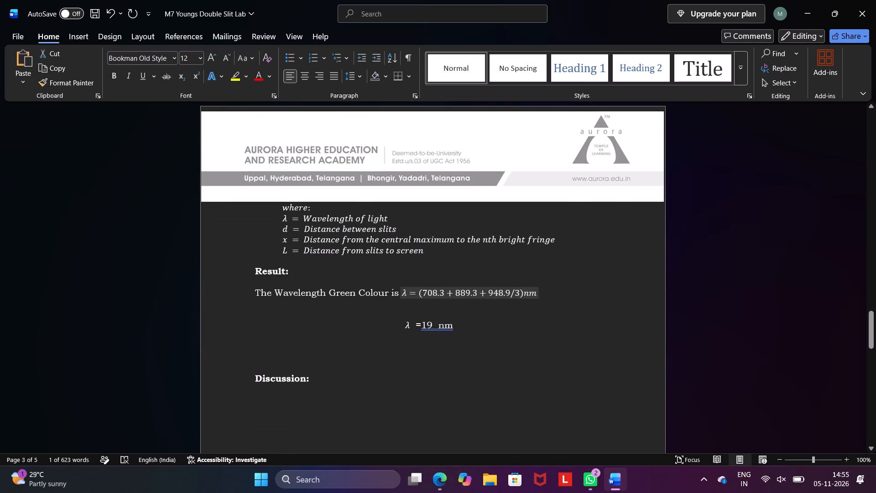
pyautogui.moveTo(509, 294); pyautogui.dragTo(461, 295)
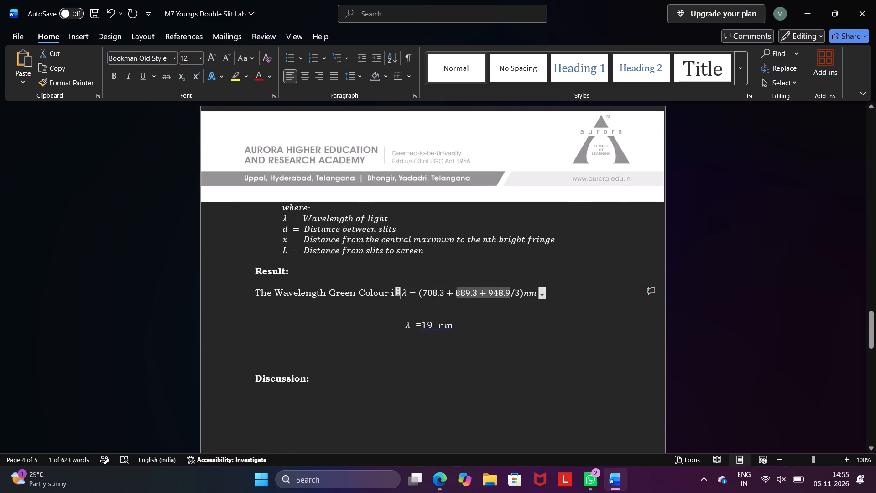
pyautogui.moveTo(461, 295); pyautogui.dragTo(428, 295)
pyautogui.press('BackSpace')
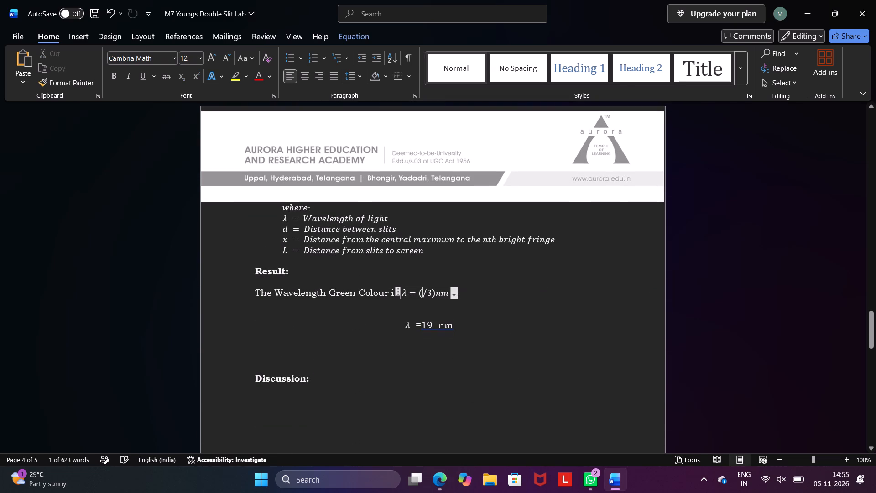
pyautogui.hotkey('ctrl', 'v')
# Add the copied second-order wavelength, + 582.2, after 474.8 in the averaging equation under Result.
pyautogui.scroll(5, 428, 295)
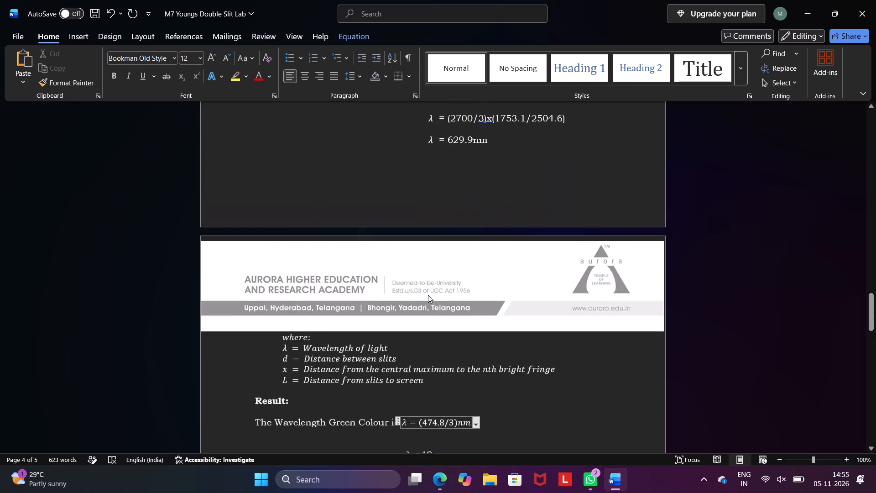
pyautogui.scroll(2, 428, 295)
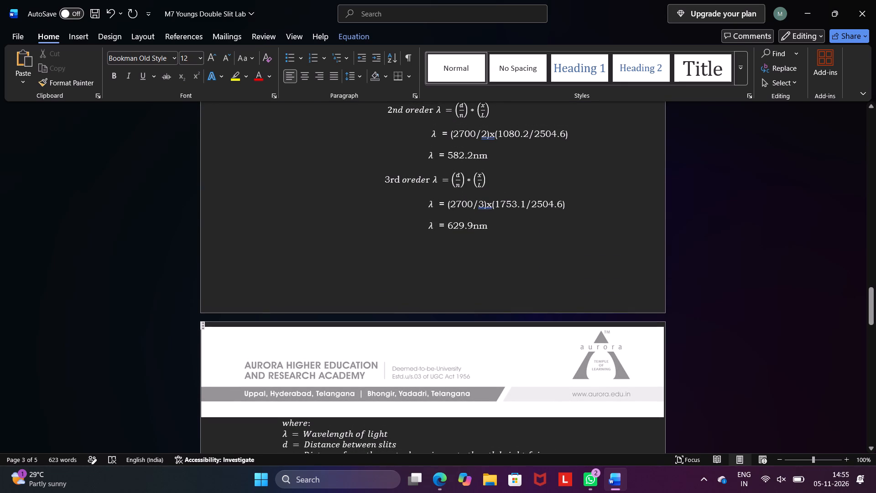
pyautogui.moveTo(450, 154); pyautogui.dragTo(471, 157)
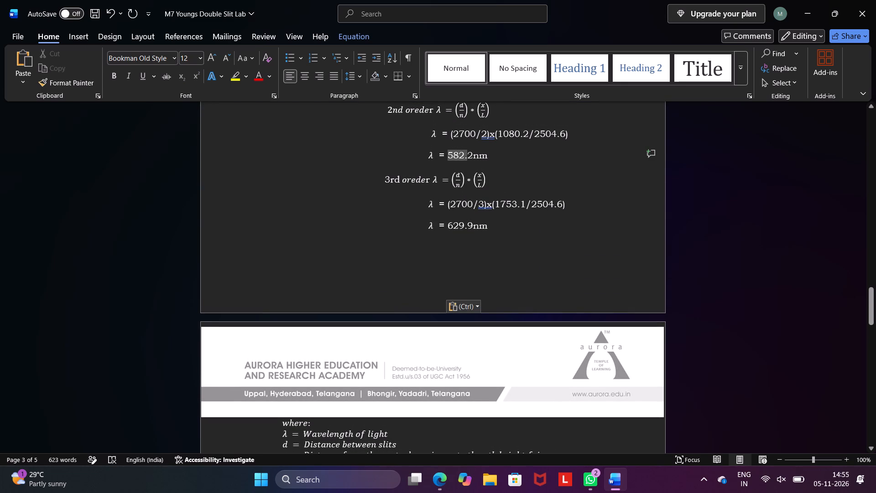
pyautogui.moveTo(471, 157); pyautogui.dragTo(472, 158)
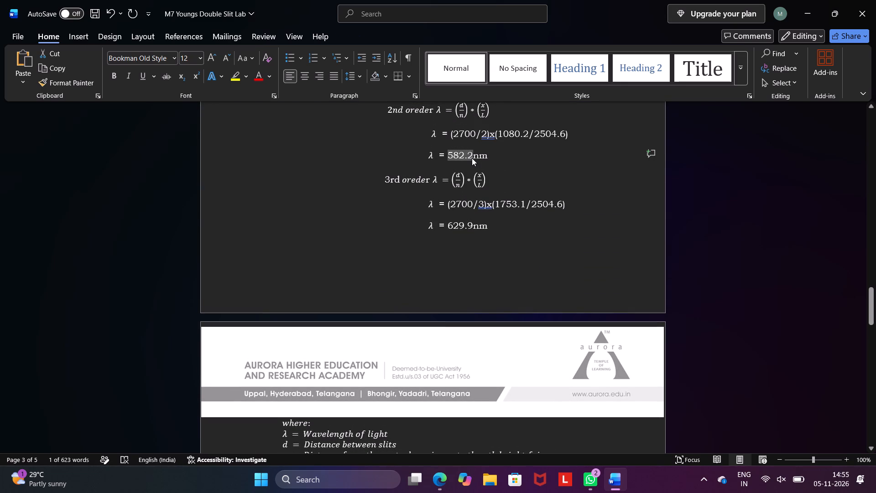
pyautogui.hotkey('ctrl', 'c')
pyautogui.scroll(-2, 472, 158)
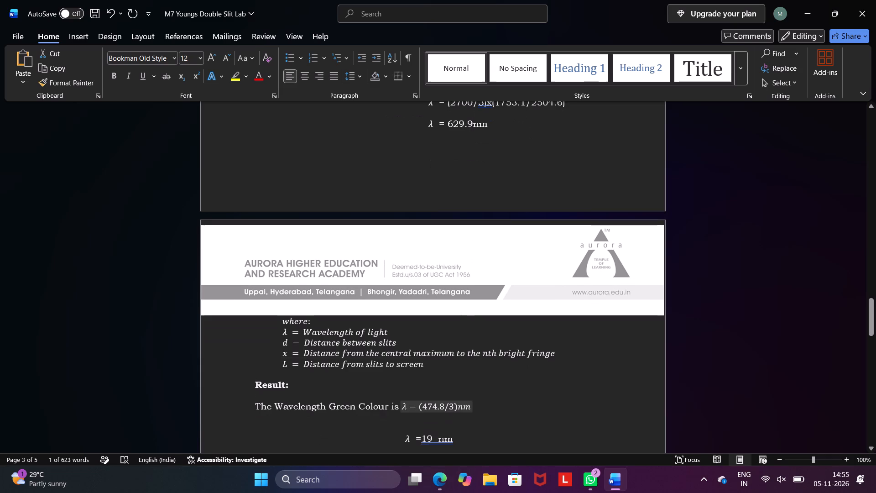
pyautogui.click(443, 407)
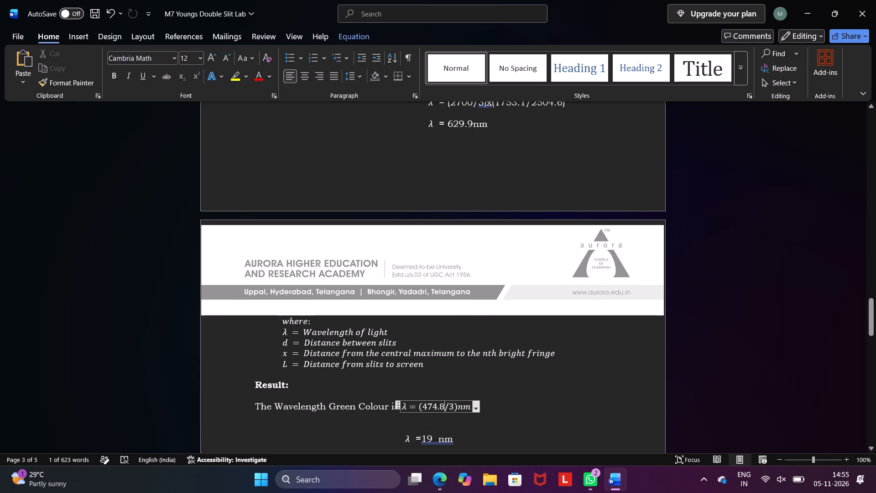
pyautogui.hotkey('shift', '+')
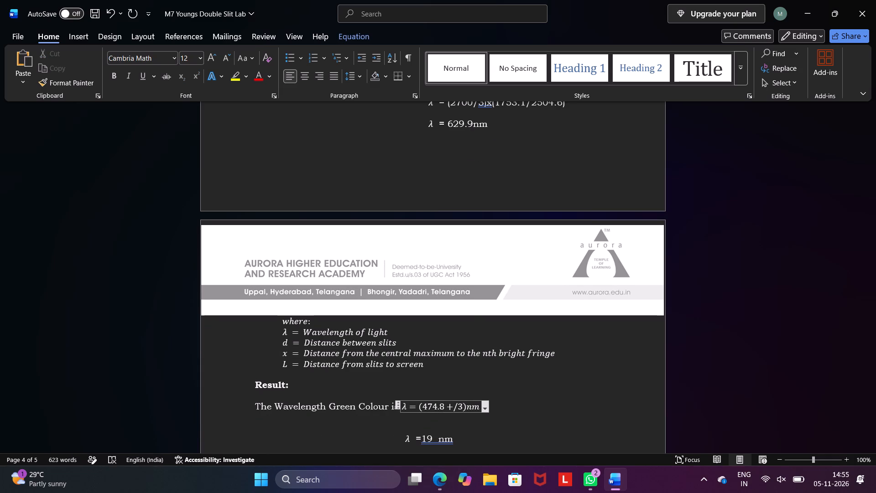
pyautogui.hotkey('ctrl', 'v')
# Add the copied third-order wavelength, + 629.9, after 582.2 in the averaging equation under Result.
pyautogui.scroll(2, 443, 407)
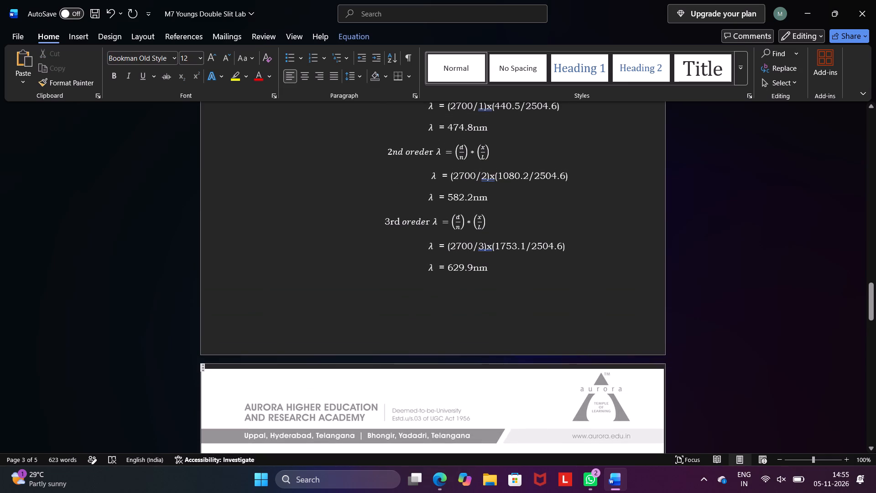
pyautogui.moveTo(446, 266); pyautogui.dragTo(471, 271)
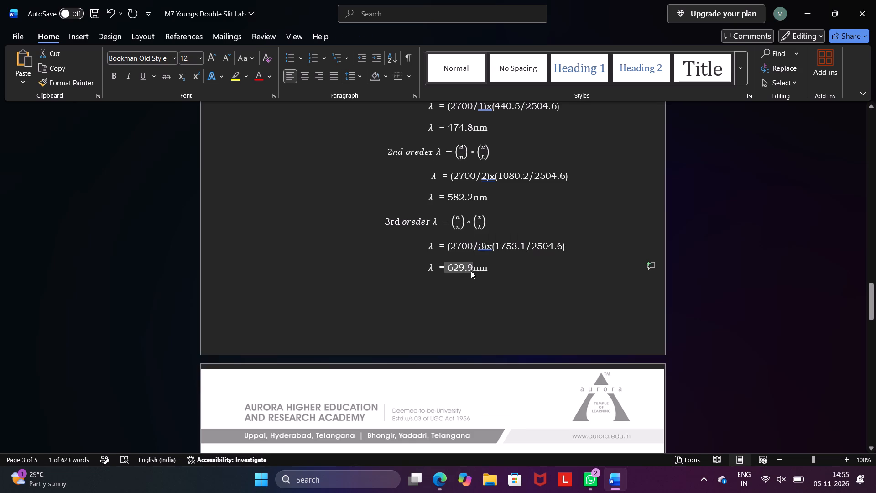
pyautogui.hotkey('ctrl', 'c')
pyautogui.scroll(-2, 471, 271)
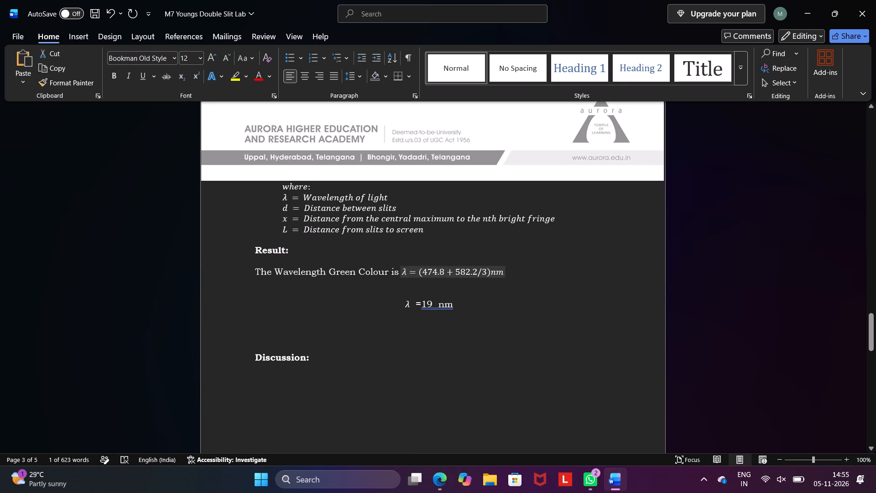
pyautogui.click(478, 271)
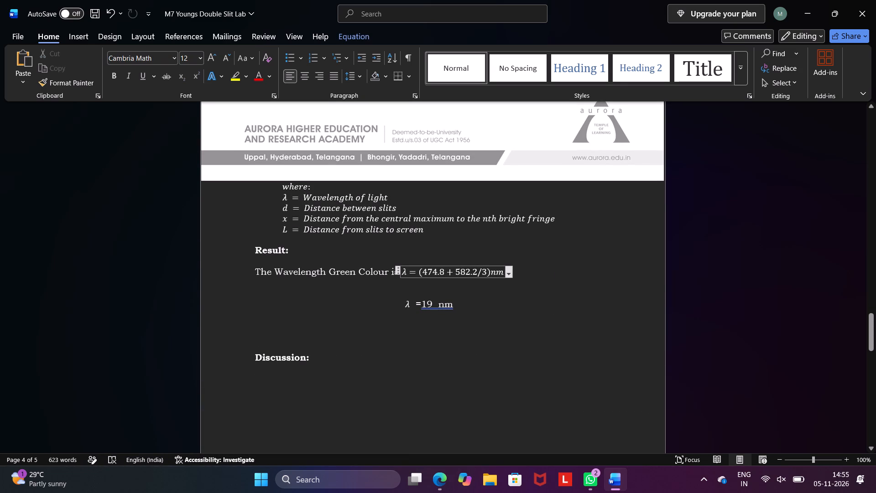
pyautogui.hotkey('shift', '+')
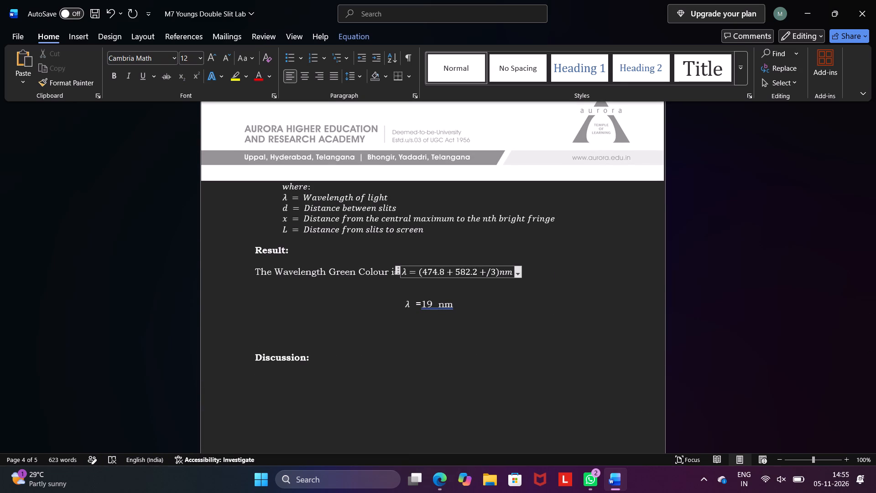
pyautogui.hotkey('ctrl', 'v')
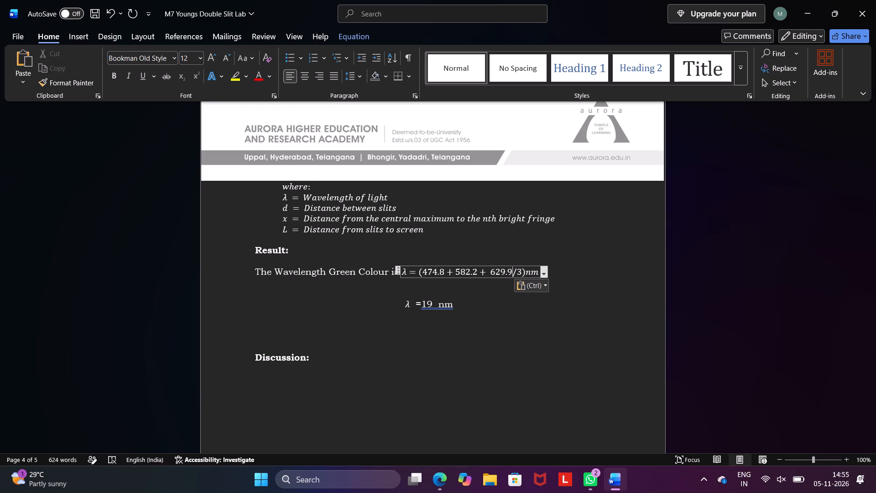
# Replace the averaged wavelength below the averaging equation under Result with 562.3, keeping the nm unit.
pyautogui.scroll(-1, 478, 271)
pyautogui.click(438, 263)
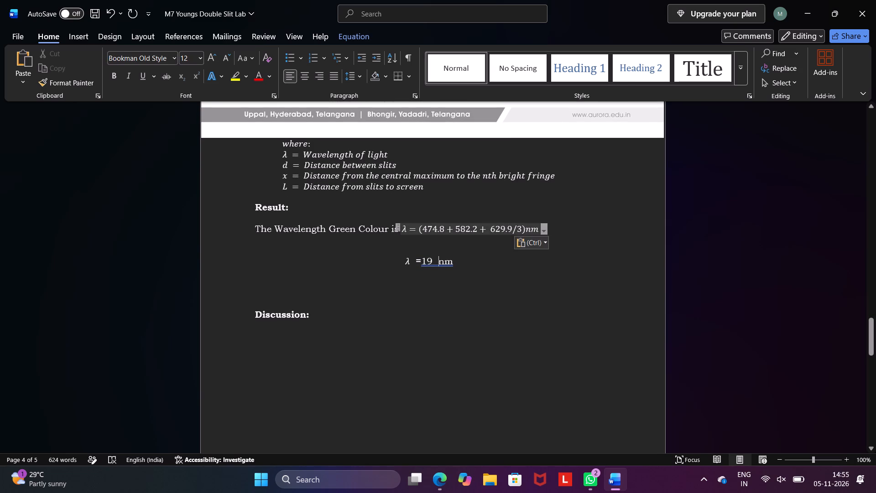
pyautogui.press('BackSpace')
pyautogui.press('BackSpace')
pyautogui.press('BackSpace')
pyautogui.press('BackSpace')
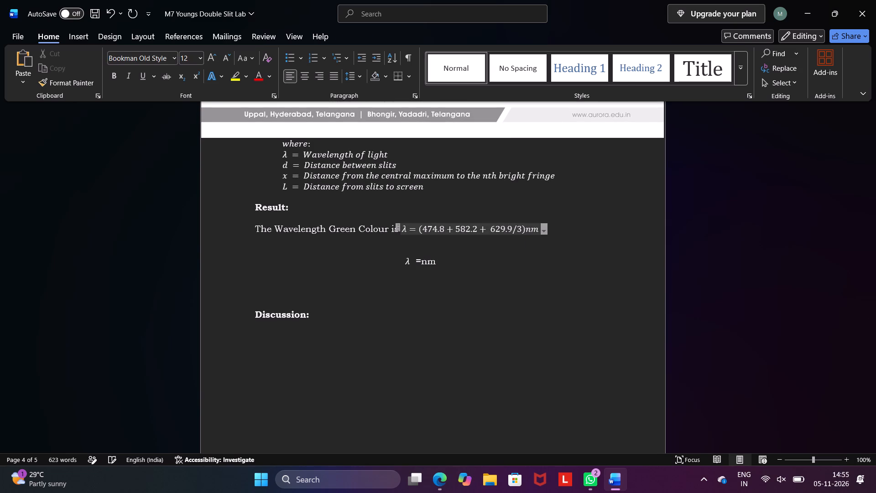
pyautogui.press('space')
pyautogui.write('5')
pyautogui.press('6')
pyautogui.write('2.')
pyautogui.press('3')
# In the Data and Observations table, set the first-order fringe's wavelength to 474.8.
pyautogui.scroll(-2, 438, 263)
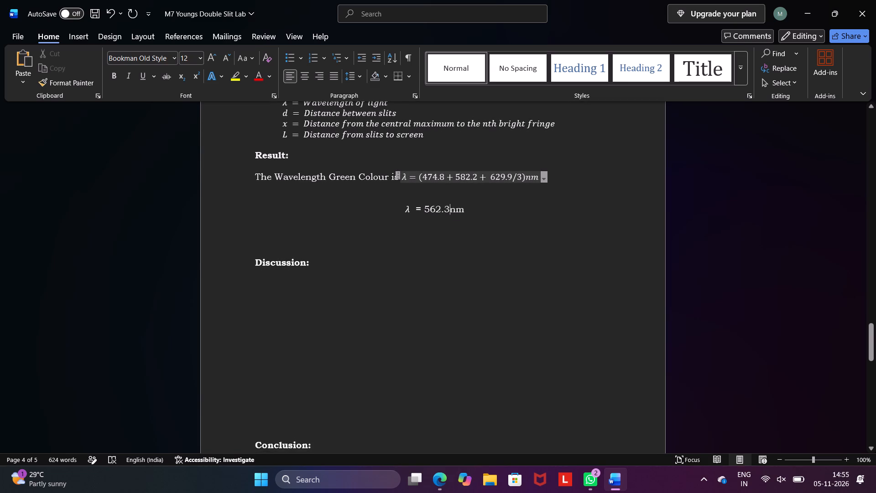
pyautogui.scroll(2, 438, 263)
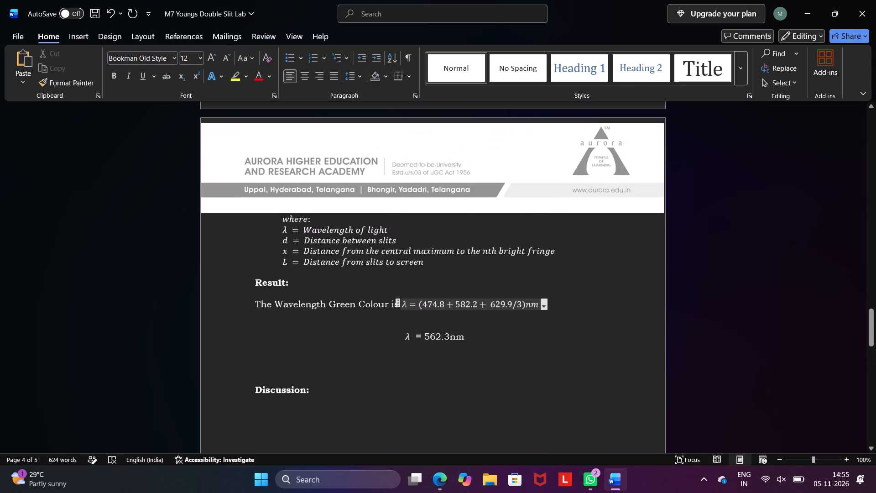
pyautogui.scroll(3, 438, 263)
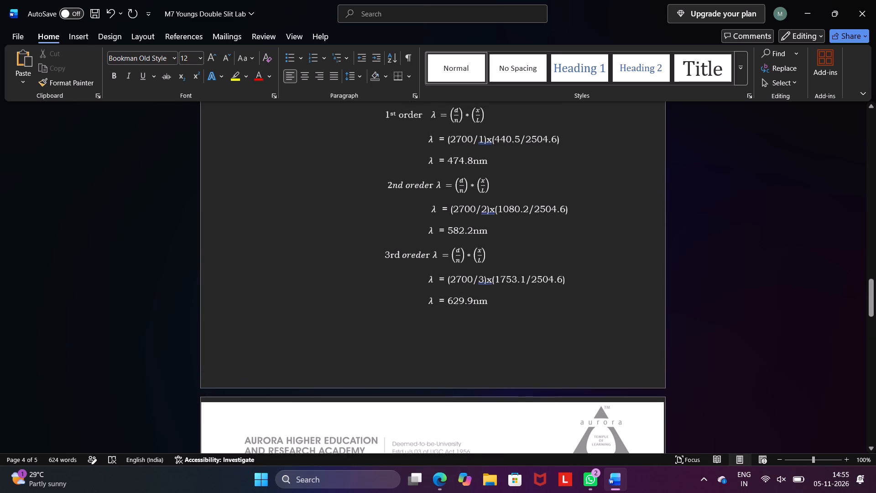
pyautogui.scroll(2, 438, 263)
pyautogui.scroll(-1, 438, 263)
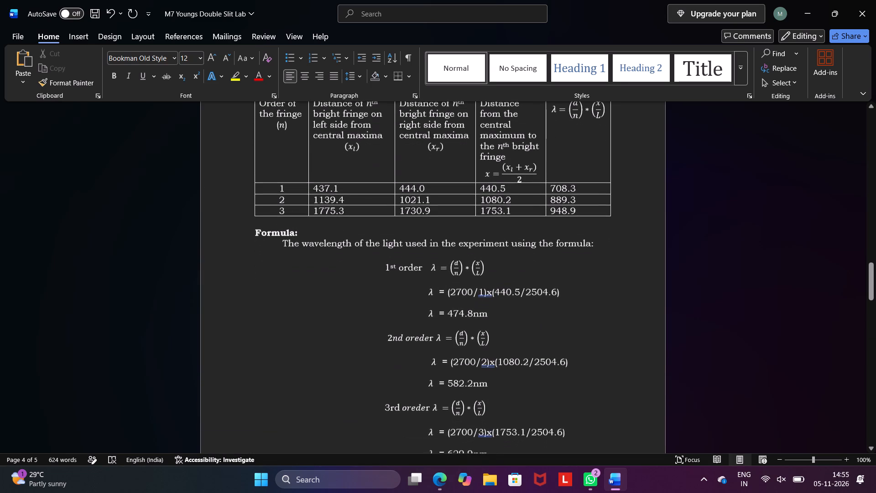
pyautogui.click(570, 188)
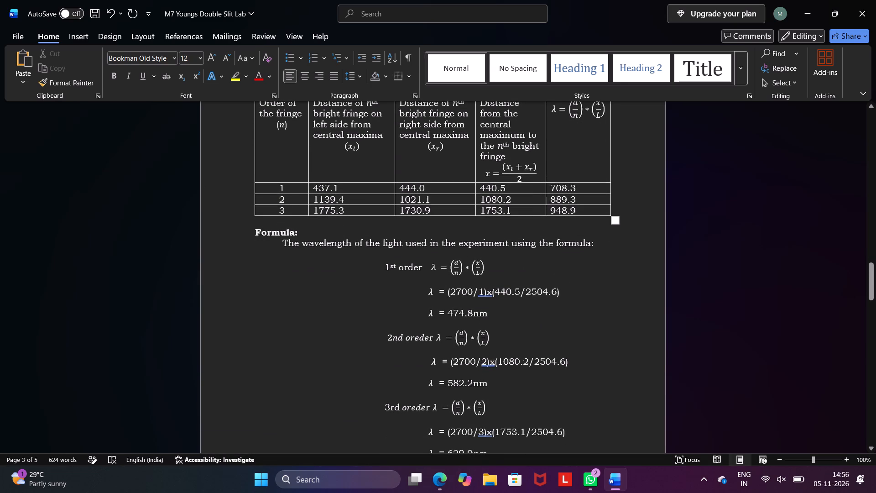
pyautogui.click(574, 189)
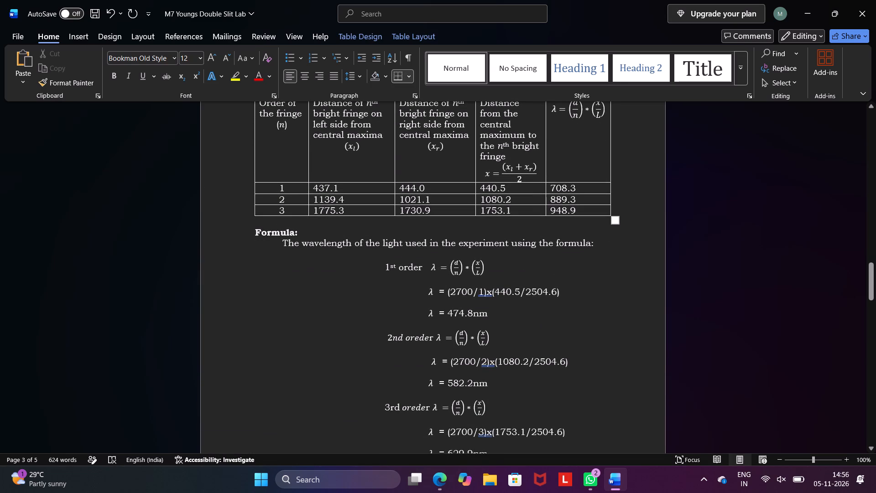
pyautogui.press('BackSpace')
pyautogui.press('BackSpace')
pyautogui.press('BackSpace')
pyautogui.press('BackSpace')
pyautogui.press('BackSpace')
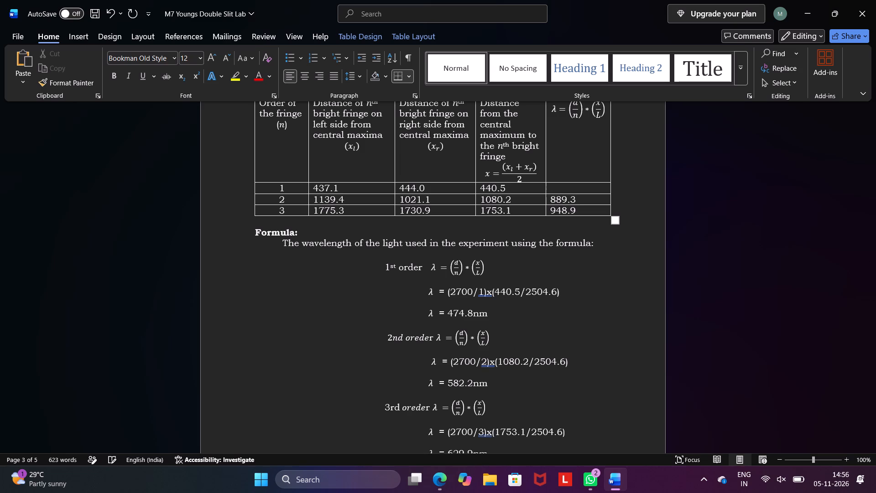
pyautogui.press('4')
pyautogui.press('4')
pyautogui.press('BackSpace')
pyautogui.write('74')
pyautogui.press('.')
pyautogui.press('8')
# Set the second-order fringe's wavelength in the observations table to 582.2.
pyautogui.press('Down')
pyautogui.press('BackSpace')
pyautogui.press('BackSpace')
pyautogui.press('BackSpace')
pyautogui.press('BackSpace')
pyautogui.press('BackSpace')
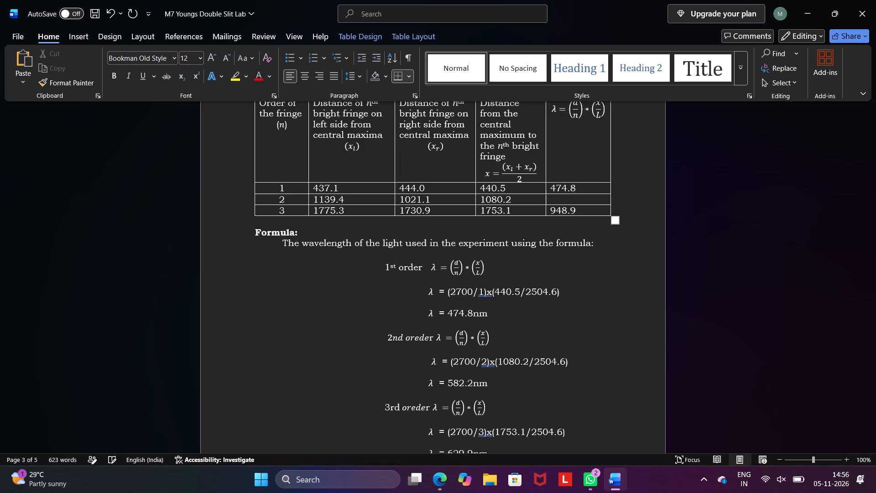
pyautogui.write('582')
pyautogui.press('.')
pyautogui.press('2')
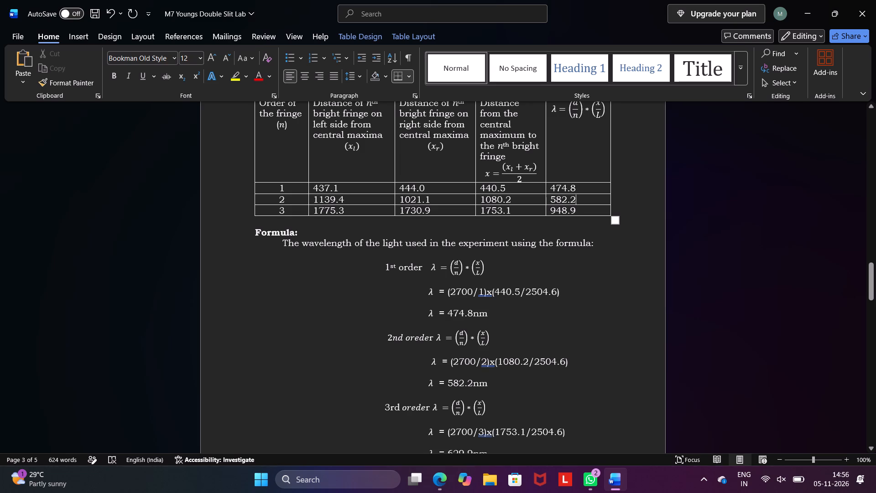
# Set the third-order fringe's wavelength in the observations table to 629.9.
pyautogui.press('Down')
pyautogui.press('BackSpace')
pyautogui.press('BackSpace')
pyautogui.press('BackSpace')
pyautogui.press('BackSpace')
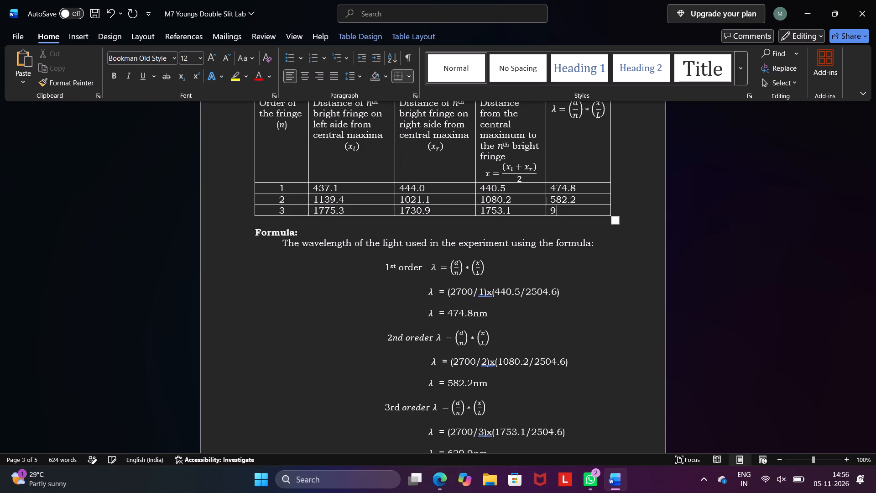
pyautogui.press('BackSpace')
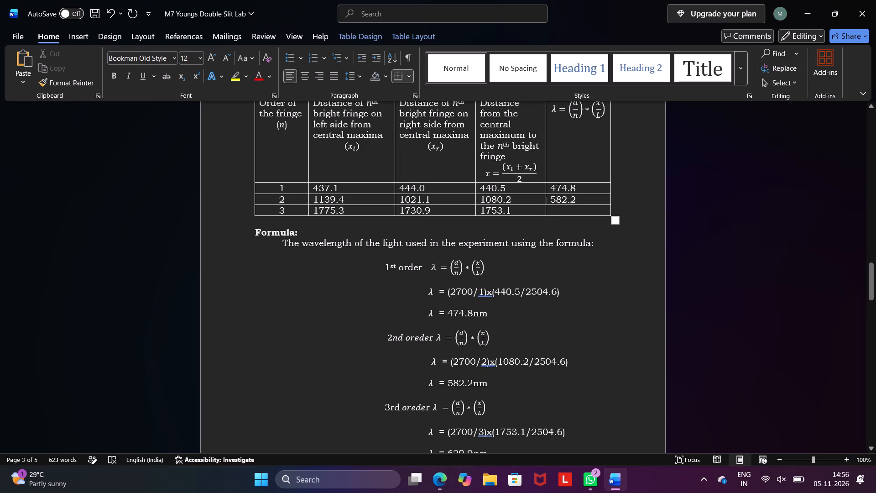
pyautogui.scroll(-2, 567, 247)
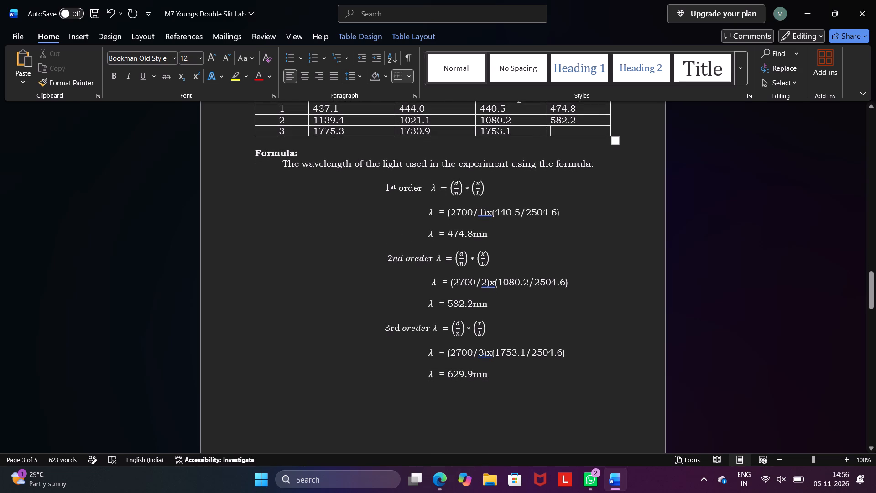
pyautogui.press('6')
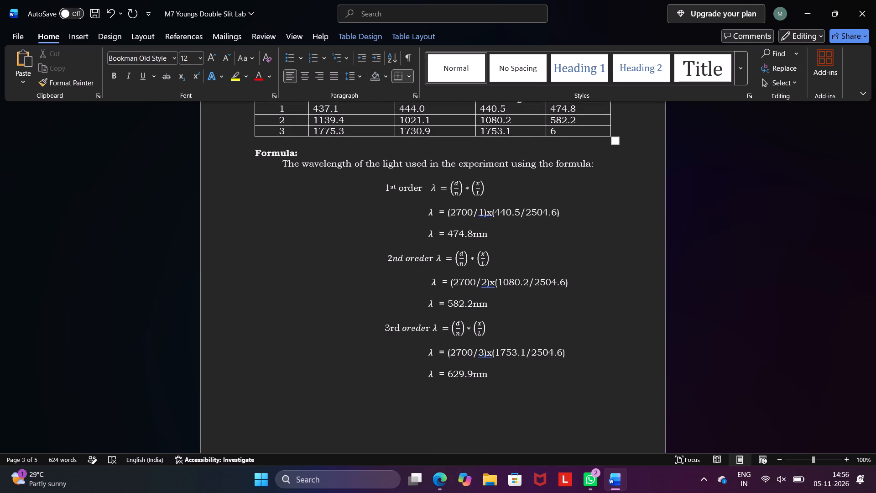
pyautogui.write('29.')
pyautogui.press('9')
# Copy the lab report's content from the Objective paragraph through the last Viva Voce question.
pyautogui.scroll(-2, 551, 276)
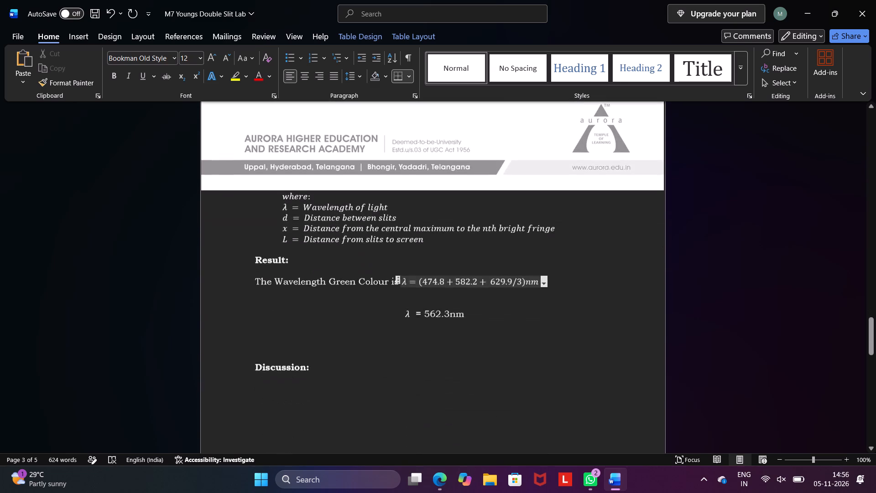
pyautogui.scroll(-3, 551, 276)
pyautogui.scroll(1, 551, 276)
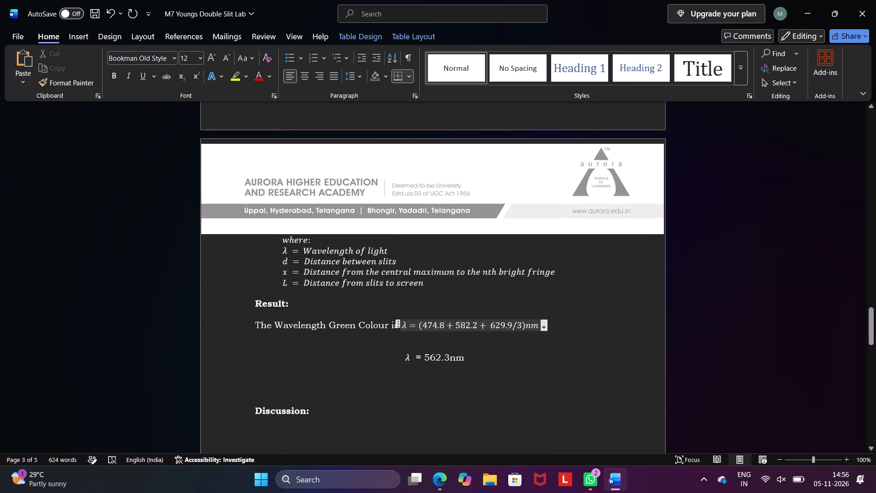
pyautogui.scroll(7, 551, 276)
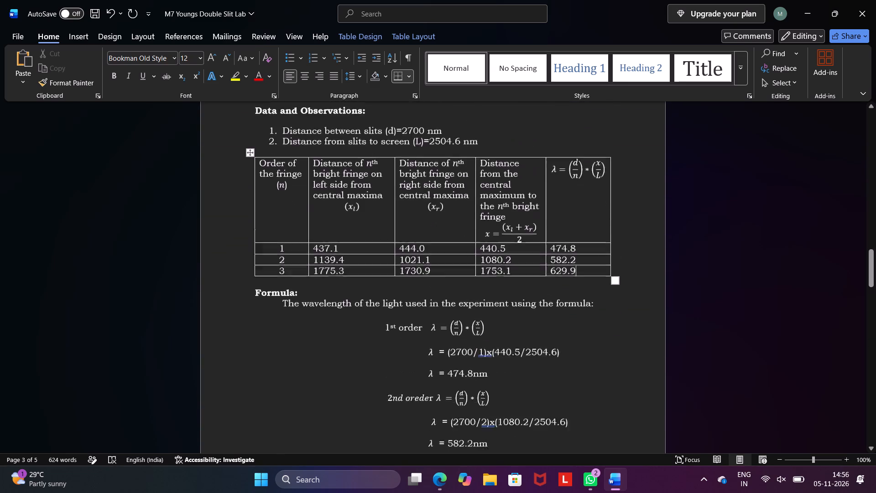
pyautogui.scroll(2, 551, 276)
pyautogui.scroll(4, 400, 264)
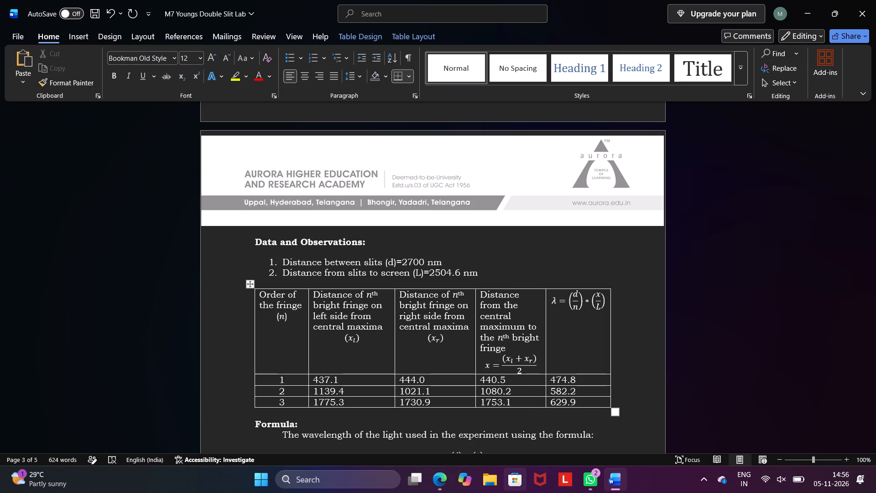
pyautogui.scroll(4, 511, 492)
pyautogui.scroll(5, 528, 364)
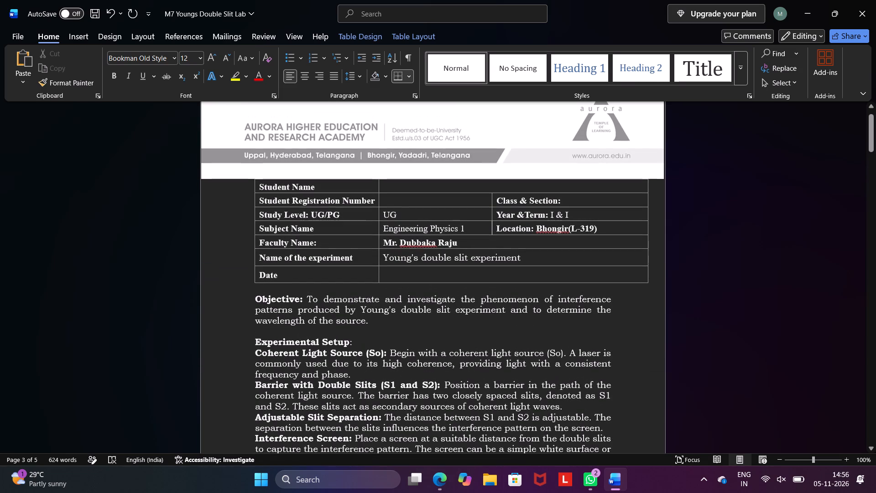
pyautogui.moveTo(255, 297); pyautogui.dragTo(284, 323)
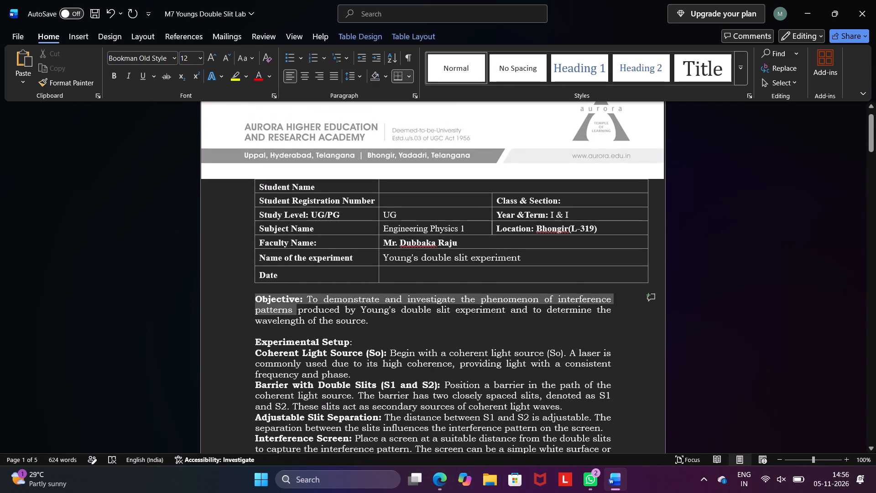
pyautogui.moveTo(284, 323); pyautogui.dragTo(440, 492)
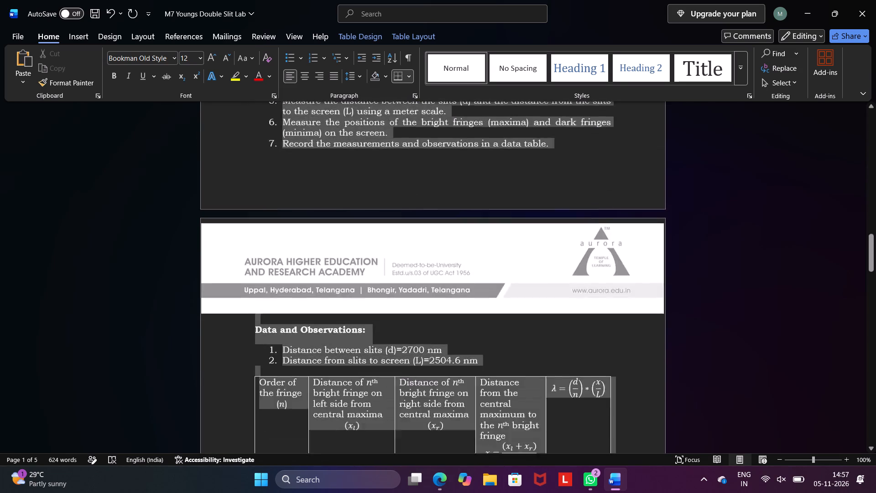
pyautogui.moveTo(440, 492); pyautogui.dragTo(438, 492)
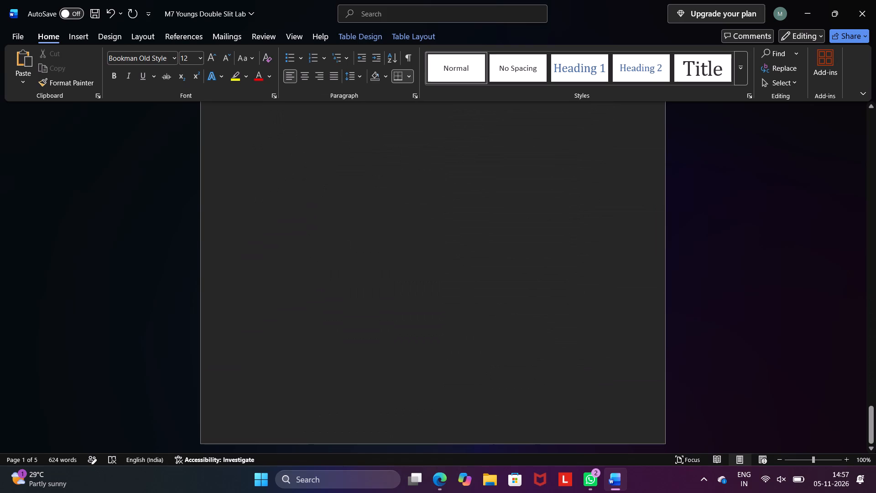
pyautogui.moveTo(438, 492); pyautogui.dragTo(437, 492)
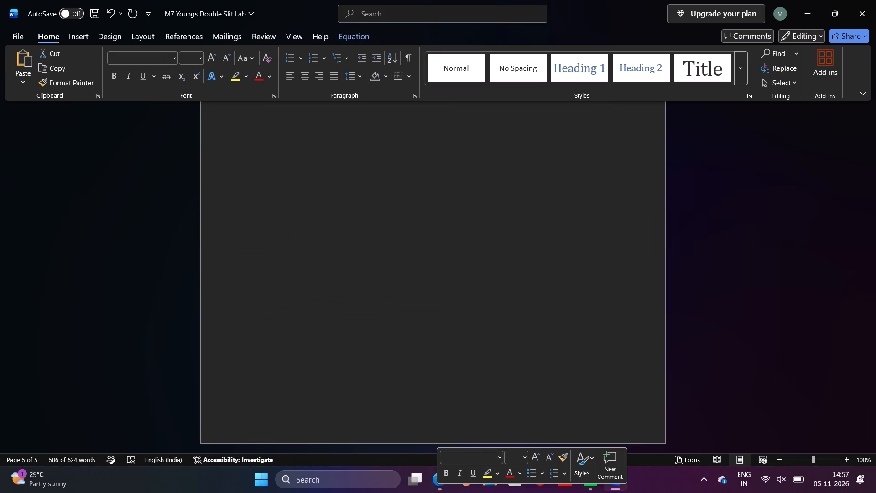
pyautogui.hotkey('ctrl', 'c')
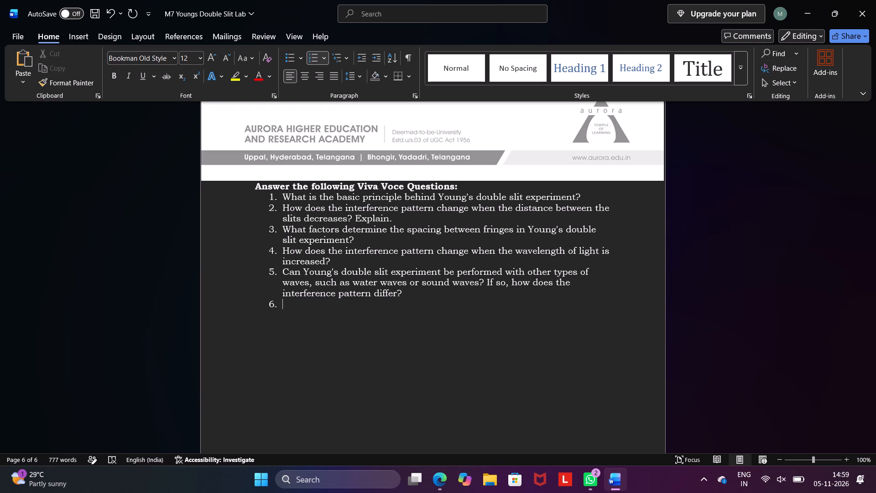
pyautogui.press('BackSpace')
pyautogui.press('Down')
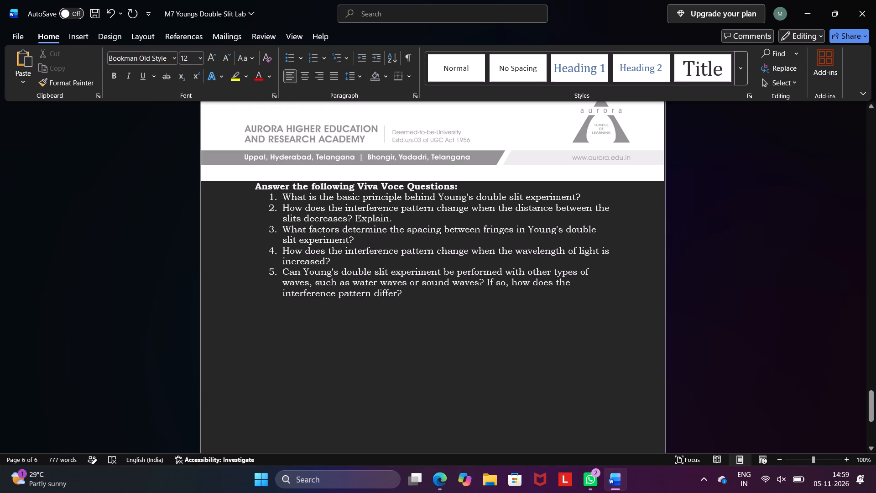
# Insert an empty numbered item 6 directly after the end of Viva Voce question 5.
pyautogui.scroll(-2, 275, 336)
pyautogui.tripleClick(276, 268)
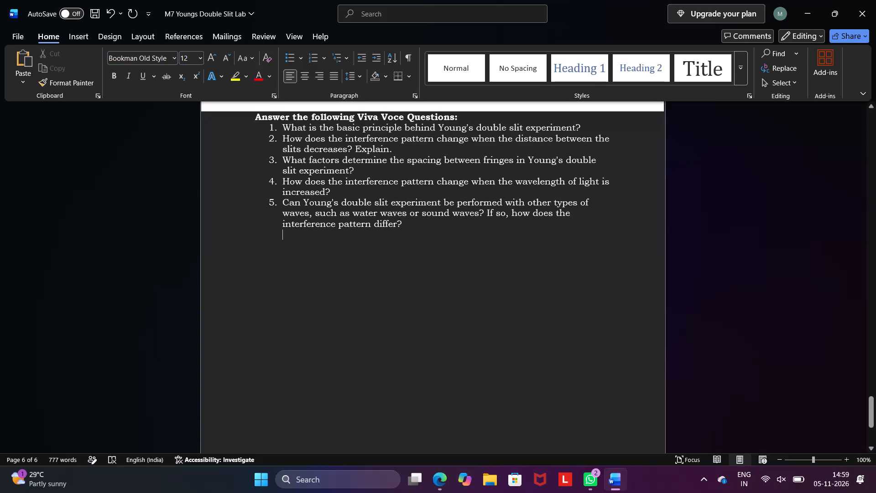
pyautogui.moveTo(276, 268); pyautogui.dragTo(417, 227)
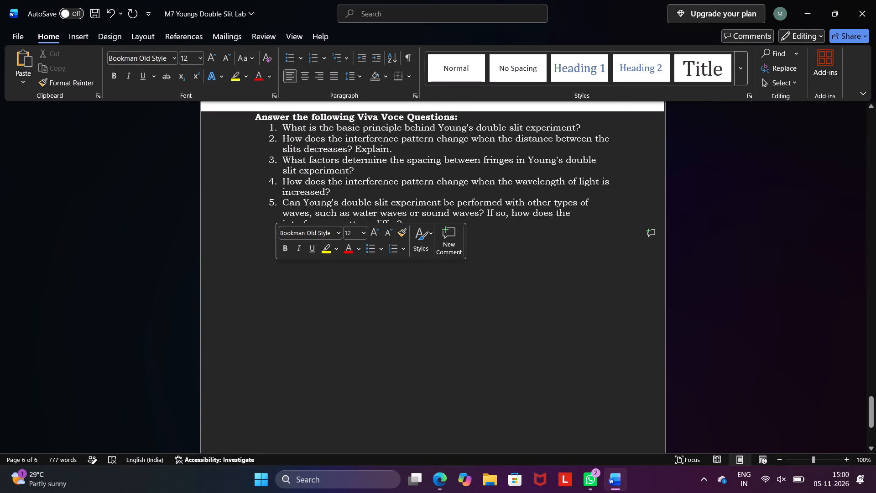
pyautogui.moveTo(417, 227); pyautogui.dragTo(456, 253)
pyautogui.moveTo(456, 253); pyautogui.dragTo(401, 221)
pyautogui.click(401, 221)
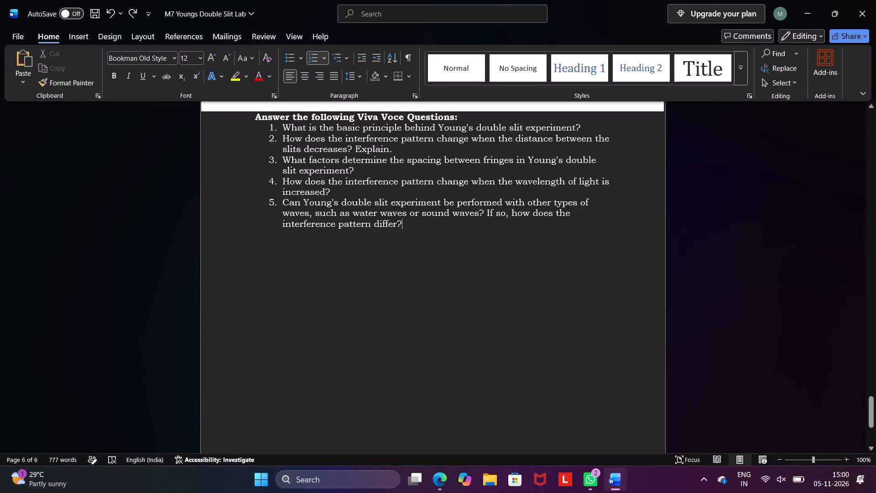
pyautogui.press('Return')
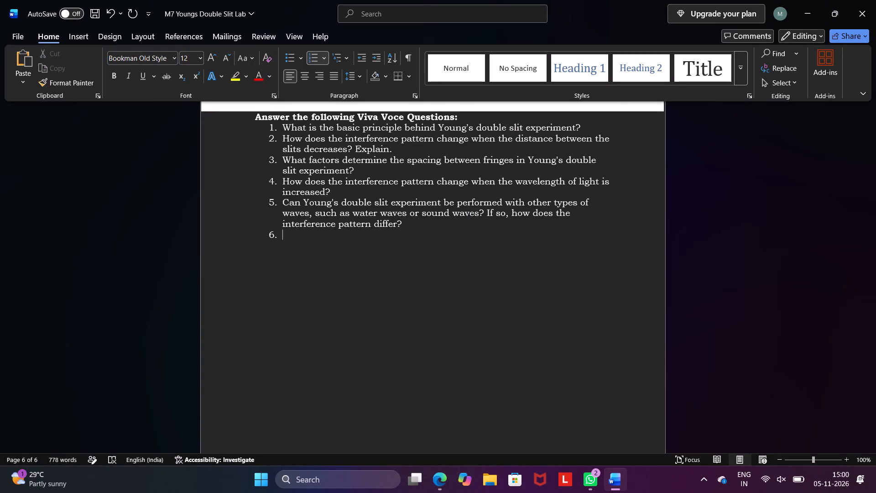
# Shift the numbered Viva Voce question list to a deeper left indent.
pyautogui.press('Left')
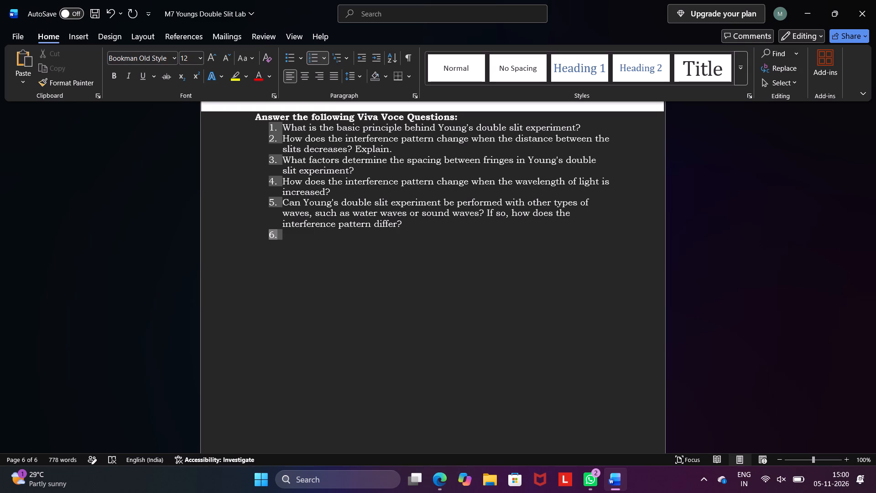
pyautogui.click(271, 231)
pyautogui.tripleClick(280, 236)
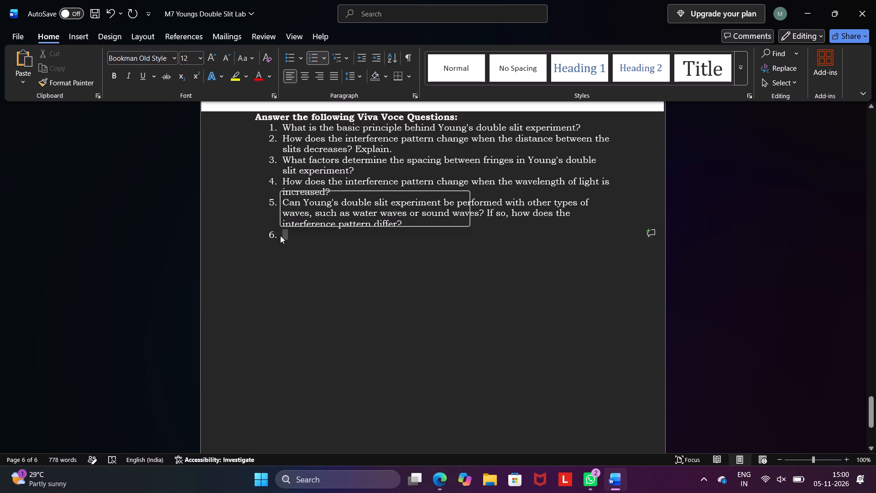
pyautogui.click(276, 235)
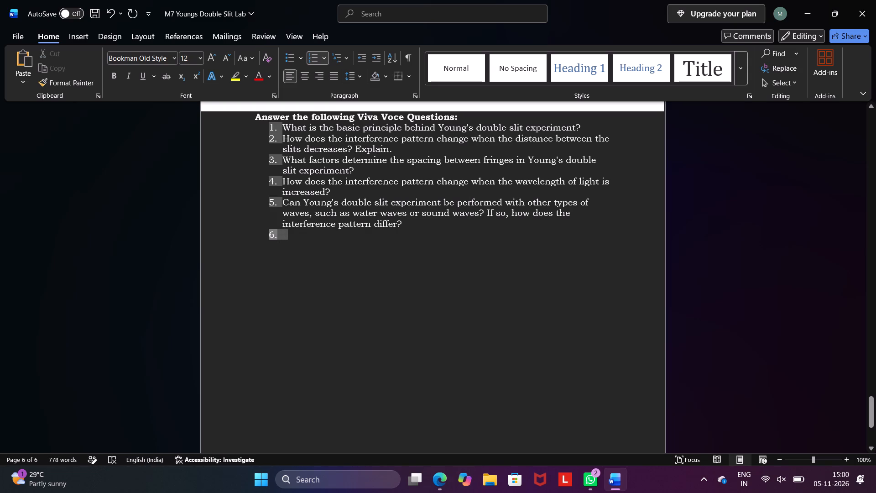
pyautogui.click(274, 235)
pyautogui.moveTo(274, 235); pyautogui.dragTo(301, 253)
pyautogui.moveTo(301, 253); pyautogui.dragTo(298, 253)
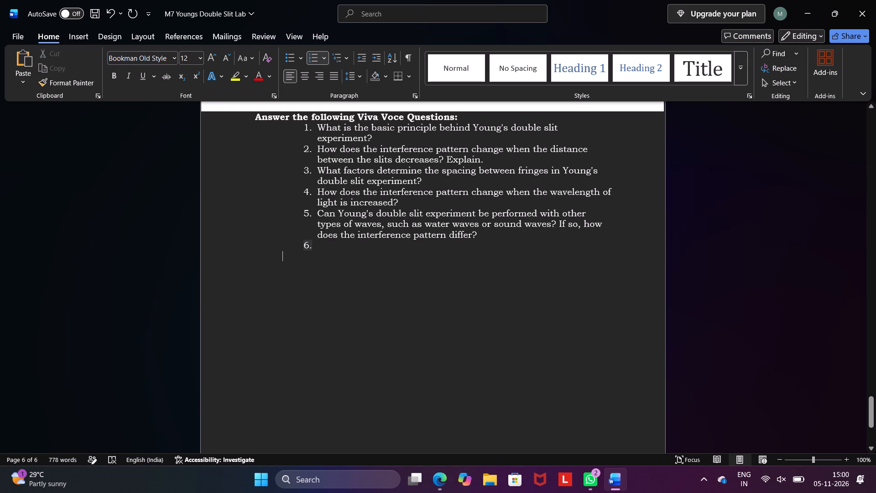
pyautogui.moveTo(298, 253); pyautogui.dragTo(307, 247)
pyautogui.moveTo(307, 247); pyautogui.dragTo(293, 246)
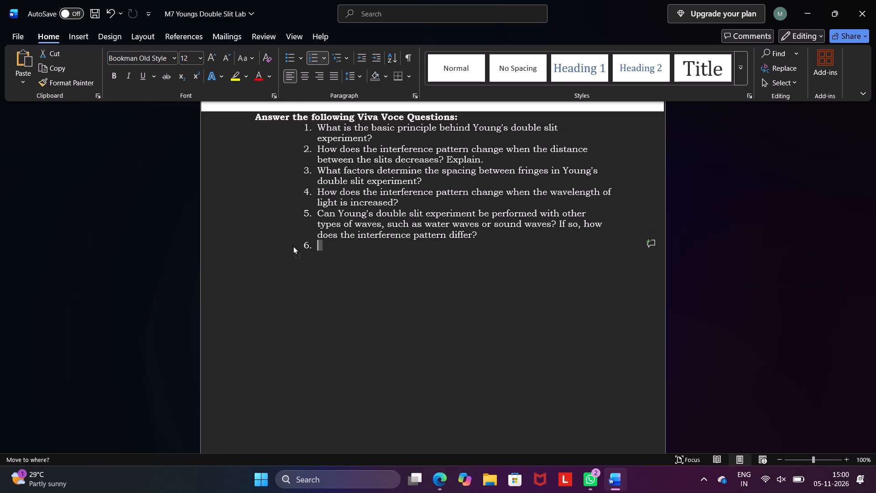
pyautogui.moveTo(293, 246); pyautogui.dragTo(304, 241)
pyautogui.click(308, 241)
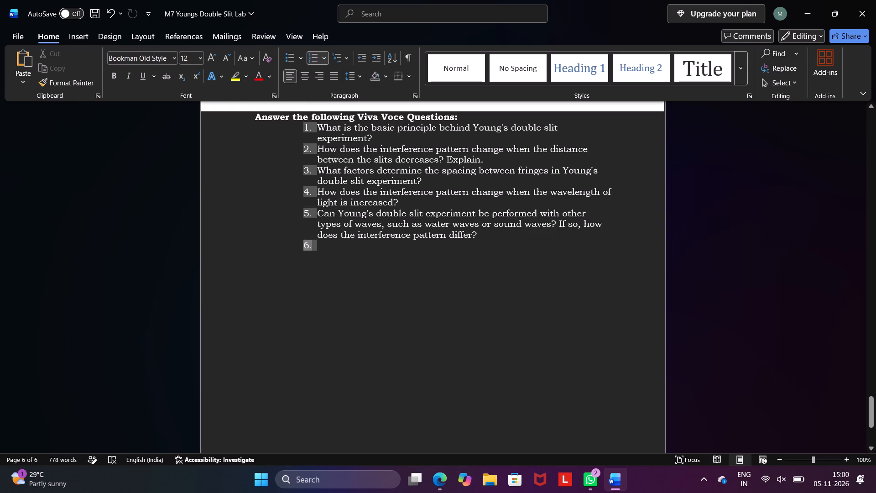
# Move the numbered Viva Voce list outward so its numbers align with the left edge of its heading.
pyautogui.moveTo(309, 216); pyautogui.dragTo(313, 232)
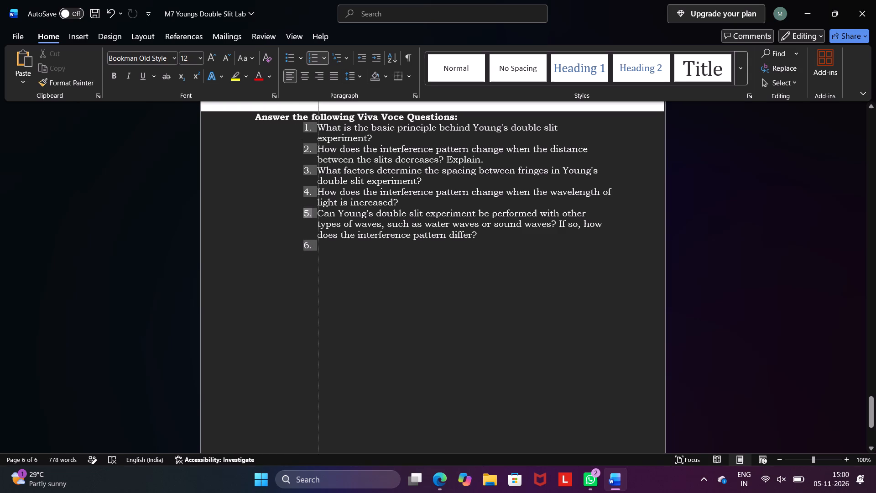
pyautogui.moveTo(313, 232); pyautogui.dragTo(311, 242)
pyautogui.moveTo(311, 243); pyautogui.dragTo(318, 246)
pyautogui.moveTo(318, 246); pyautogui.dragTo(256, 250)
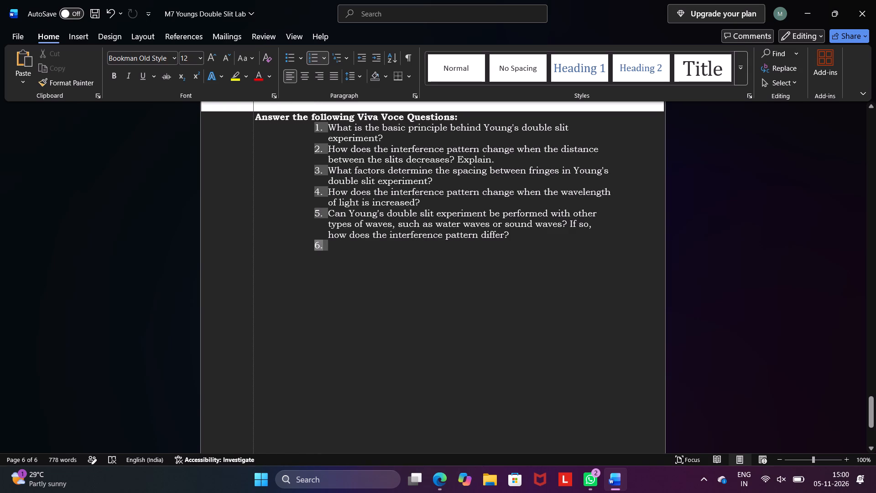
pyautogui.moveTo(256, 250); pyautogui.dragTo(256, 252)
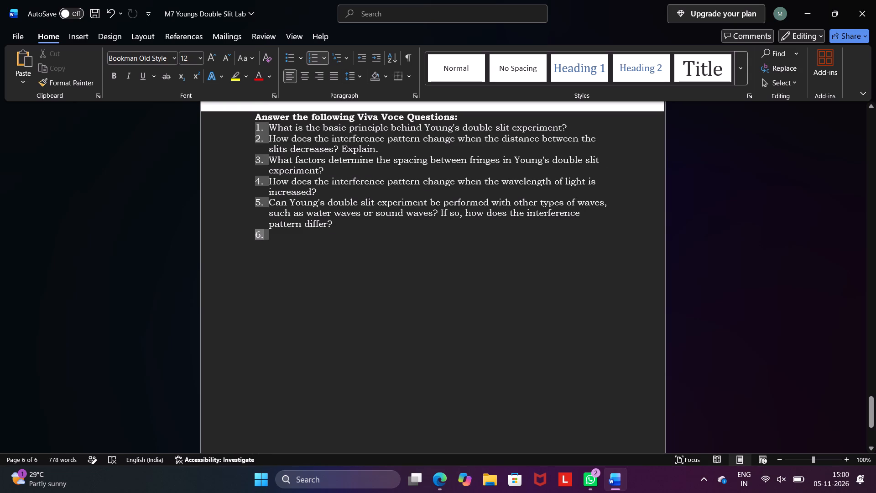
# Remove the empty numbered item 6 below Viva Voce question 5.
pyautogui.click(261, 135)
pyautogui.click(260, 229)
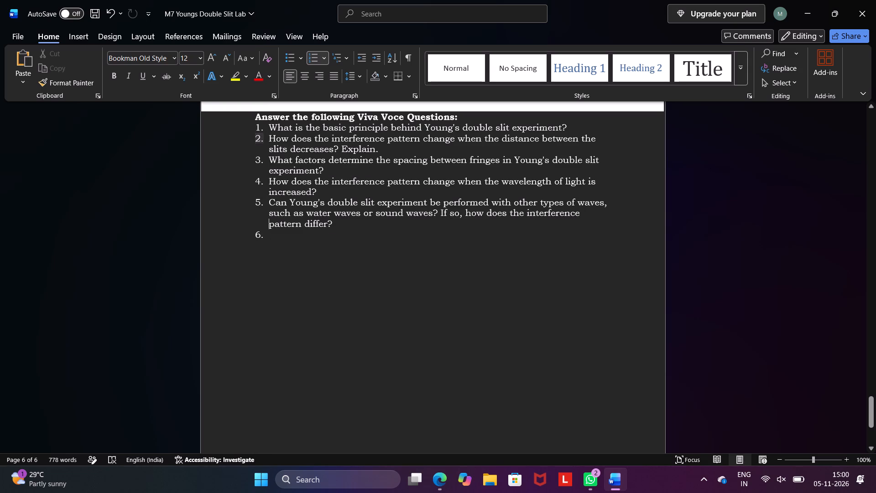
pyautogui.click(266, 243)
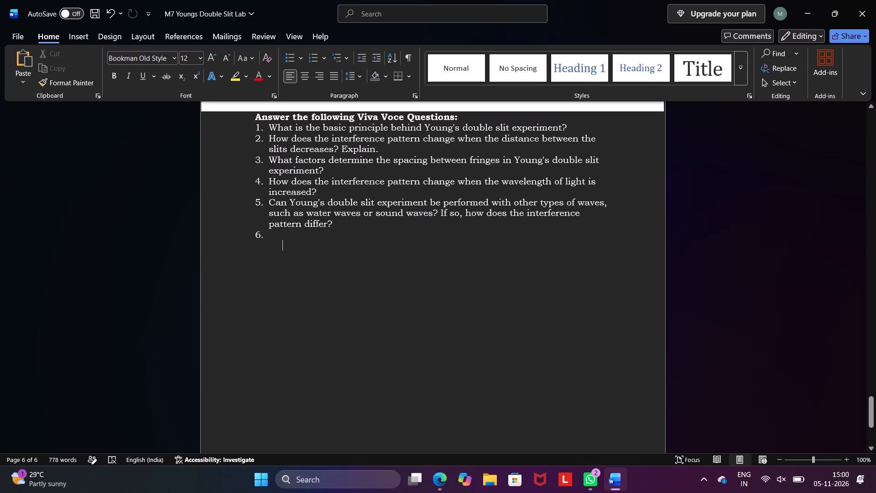
pyautogui.click(260, 234)
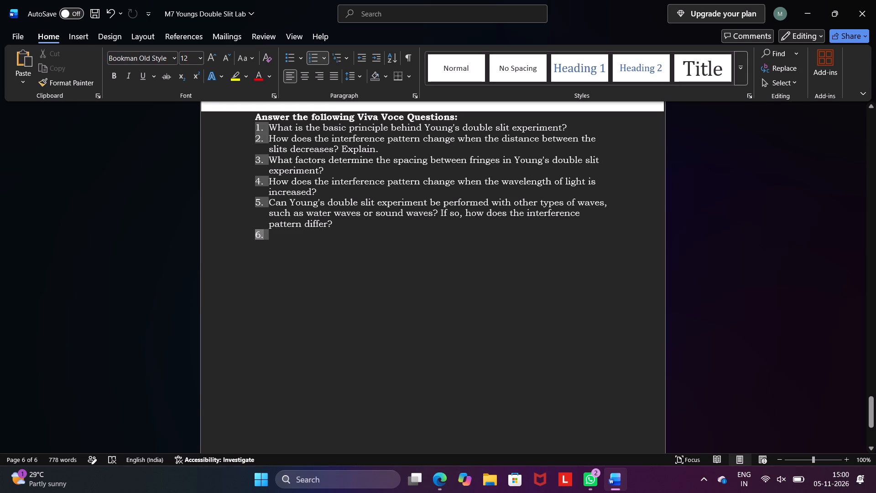
pyautogui.moveTo(276, 246); pyautogui.dragTo(266, 236)
pyautogui.click(266, 236)
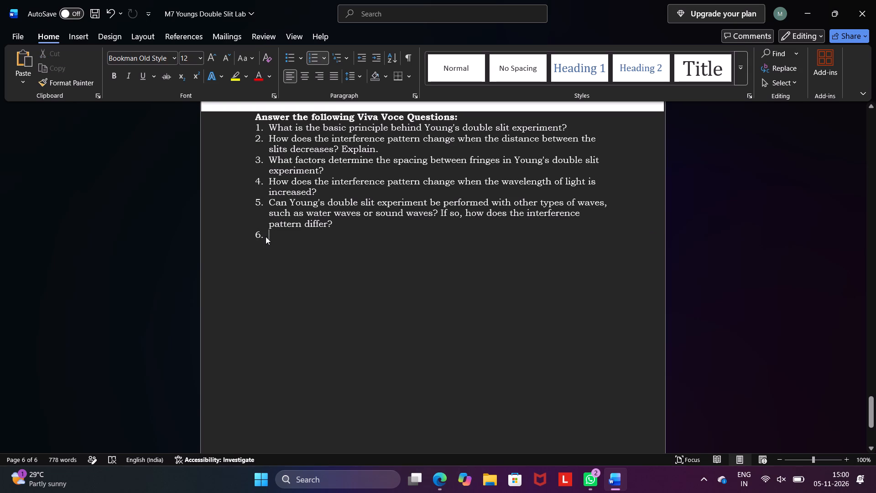
pyautogui.press('BackSpace')
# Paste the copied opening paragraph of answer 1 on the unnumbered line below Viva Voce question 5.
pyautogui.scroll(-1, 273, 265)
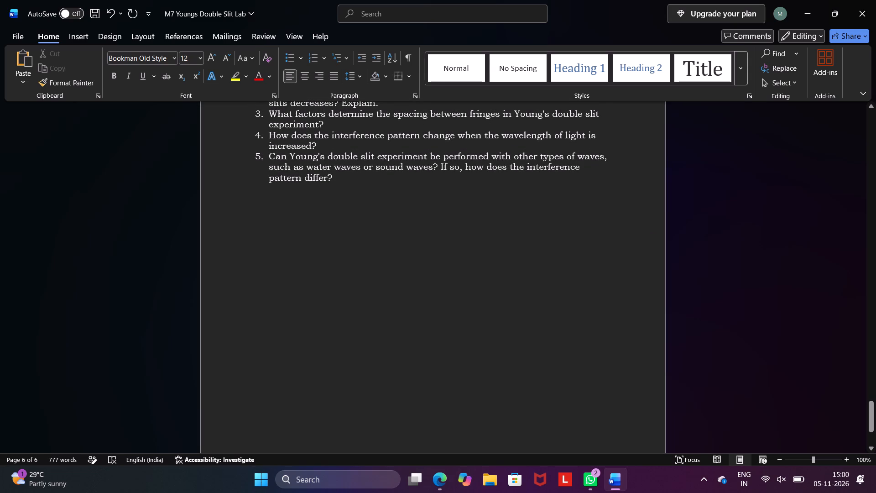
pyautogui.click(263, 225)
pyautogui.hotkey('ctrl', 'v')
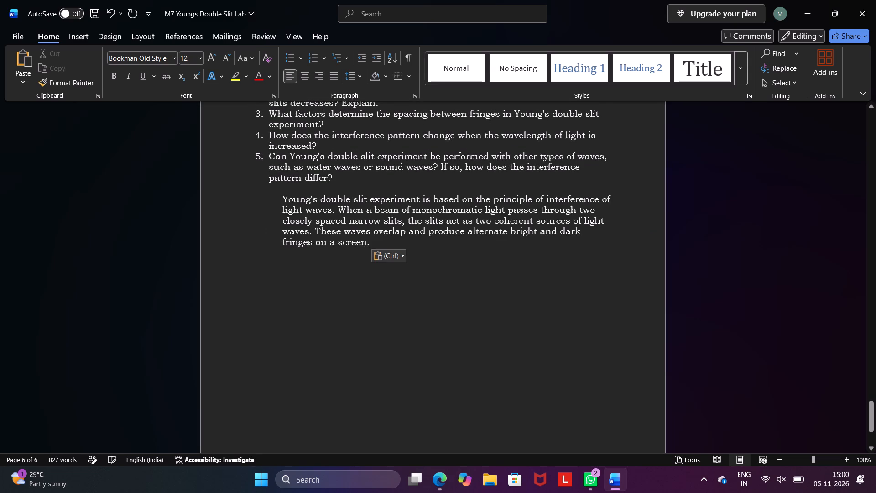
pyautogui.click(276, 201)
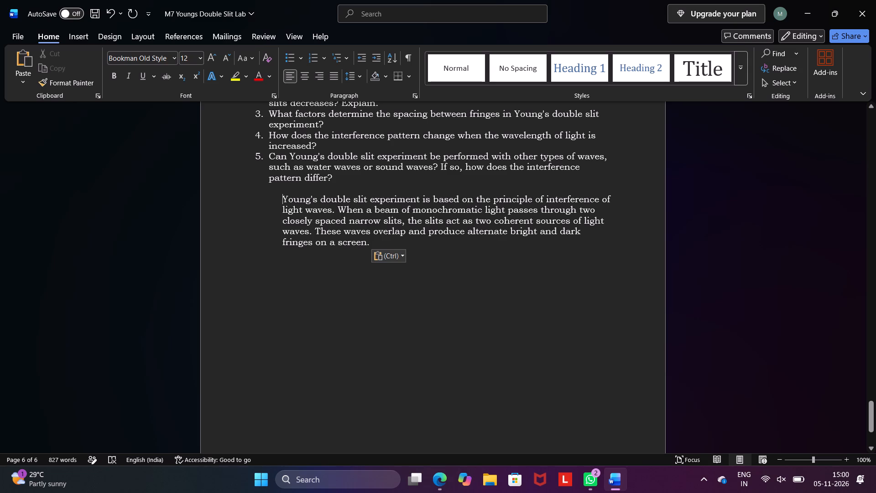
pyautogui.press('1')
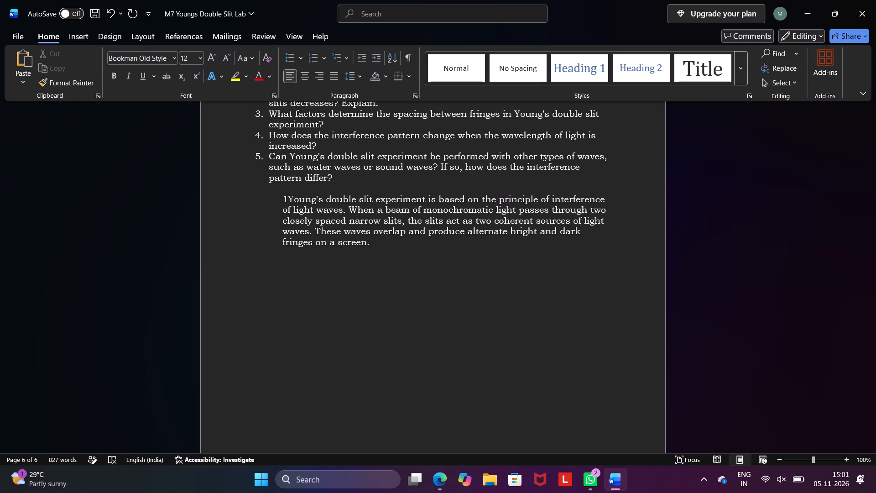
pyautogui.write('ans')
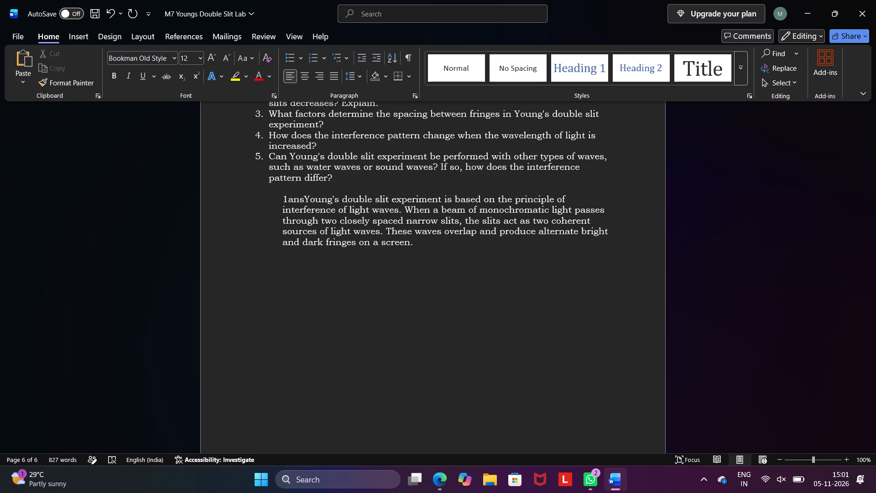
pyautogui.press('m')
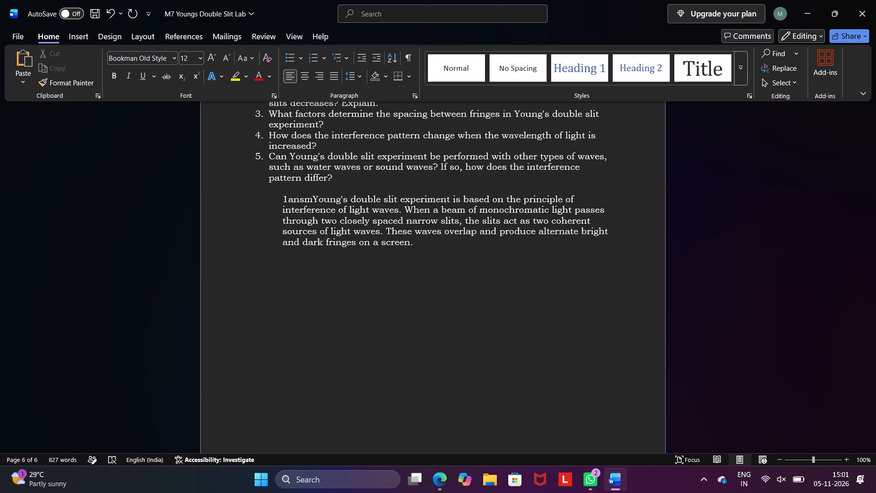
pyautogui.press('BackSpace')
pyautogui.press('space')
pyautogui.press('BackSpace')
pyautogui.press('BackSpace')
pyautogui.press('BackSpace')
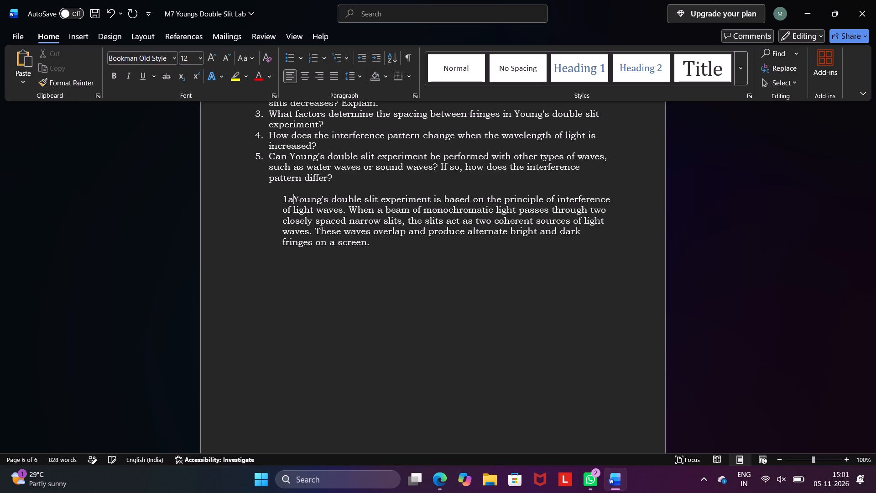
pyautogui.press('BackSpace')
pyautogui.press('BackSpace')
# Remove the left indent of the pasted answer paragraph so it starts at the page margin.
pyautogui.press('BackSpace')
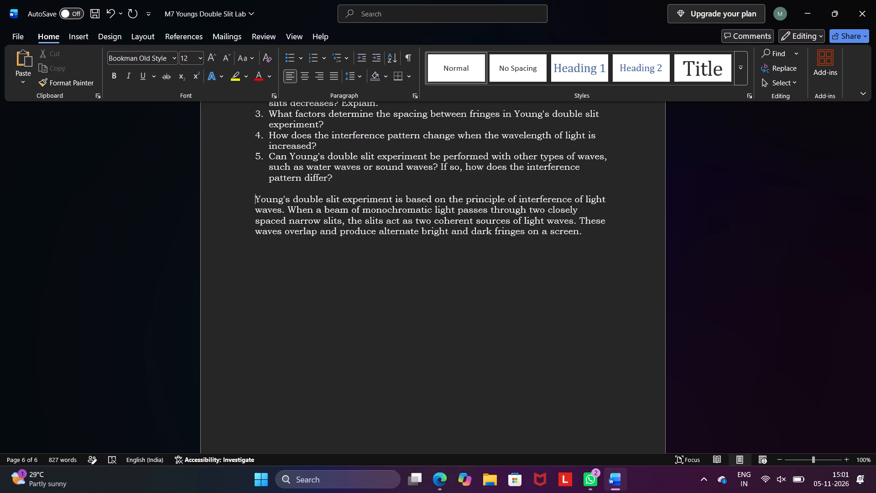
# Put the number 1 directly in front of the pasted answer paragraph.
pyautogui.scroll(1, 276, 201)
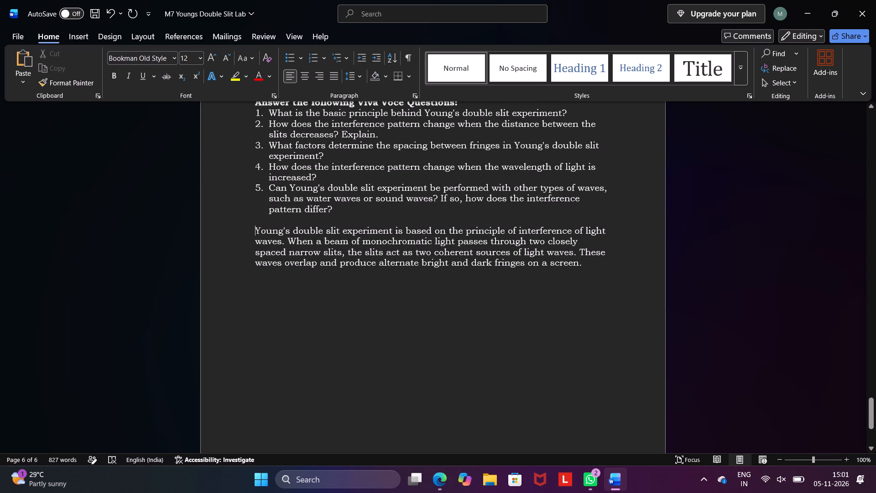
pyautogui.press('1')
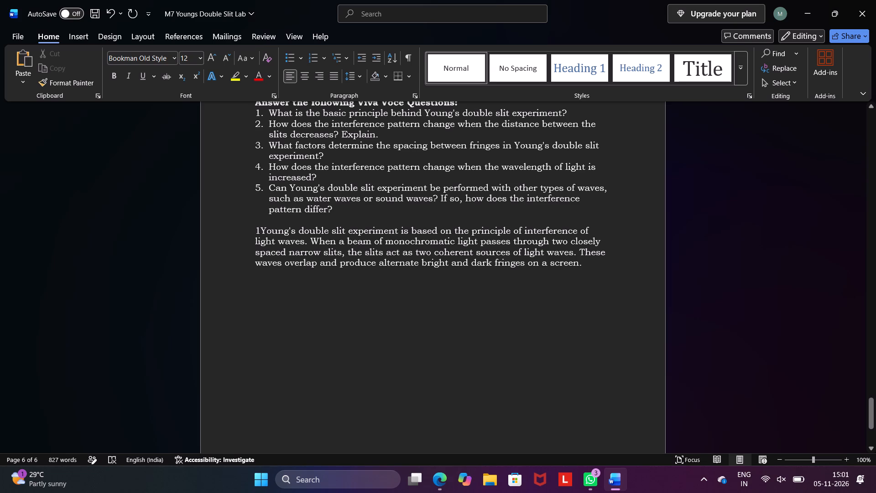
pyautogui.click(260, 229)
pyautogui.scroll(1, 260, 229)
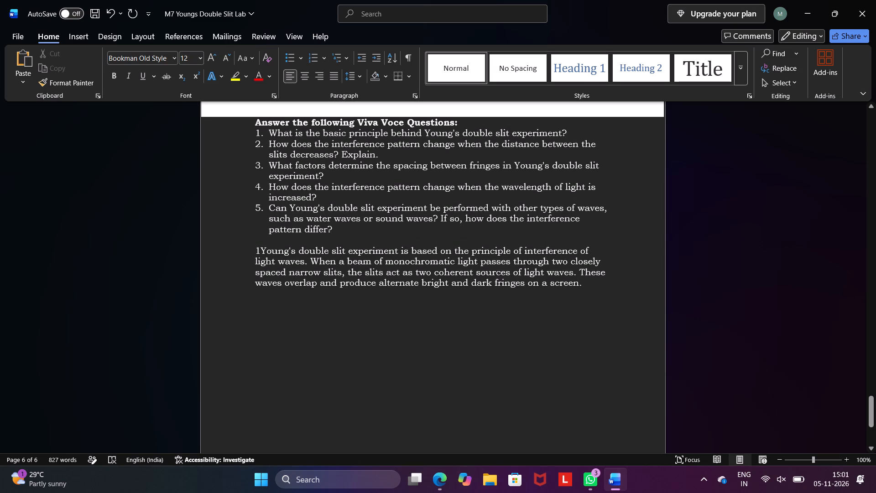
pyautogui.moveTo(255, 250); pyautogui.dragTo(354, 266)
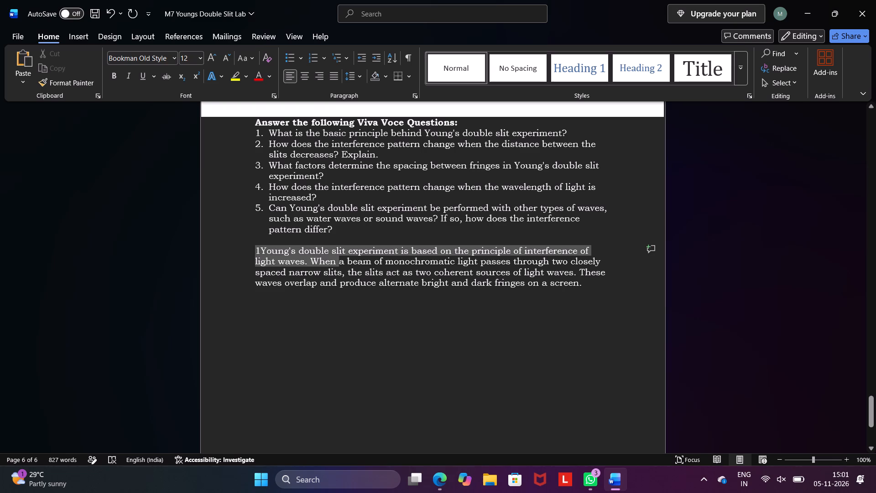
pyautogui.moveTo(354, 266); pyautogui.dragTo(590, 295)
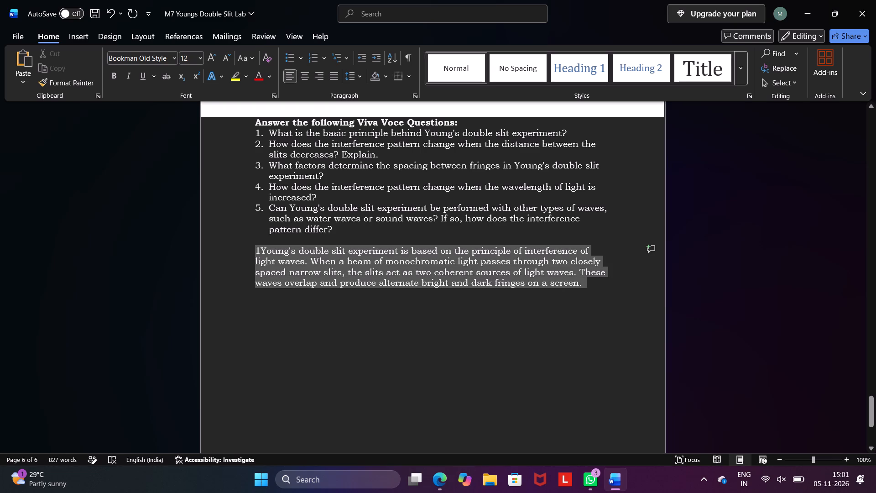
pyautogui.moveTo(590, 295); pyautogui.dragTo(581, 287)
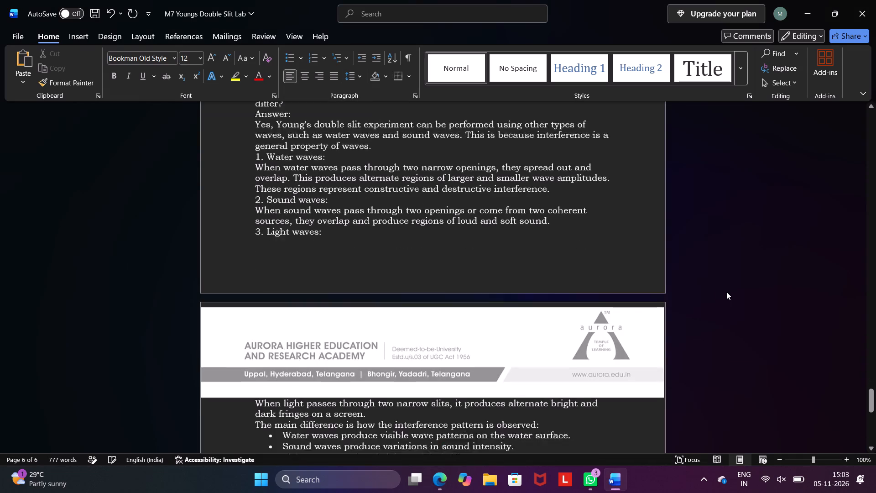
# Look through the pasted Viva Voce answers from question 1 to the closing sentence of answer 5, checking their layout.
pyautogui.scroll(2, 548, 202)
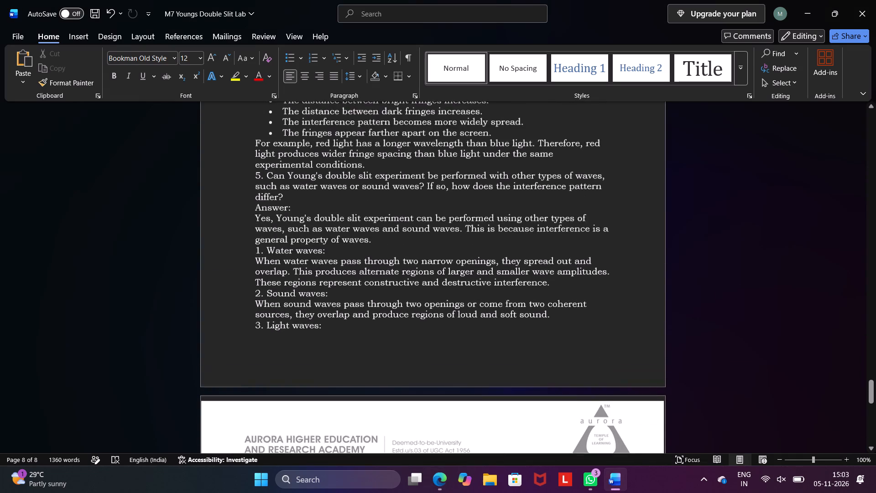
pyautogui.scroll(1, 548, 202)
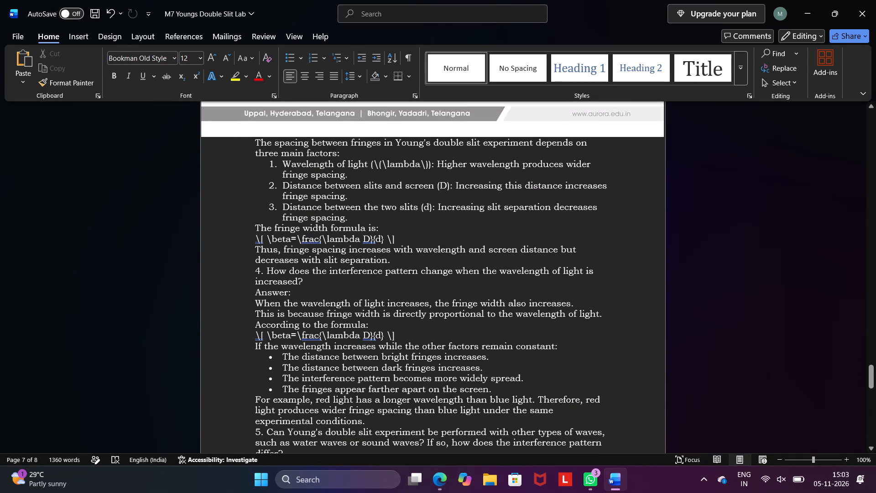
pyautogui.click(621, 240)
pyautogui.scroll(3, 621, 240)
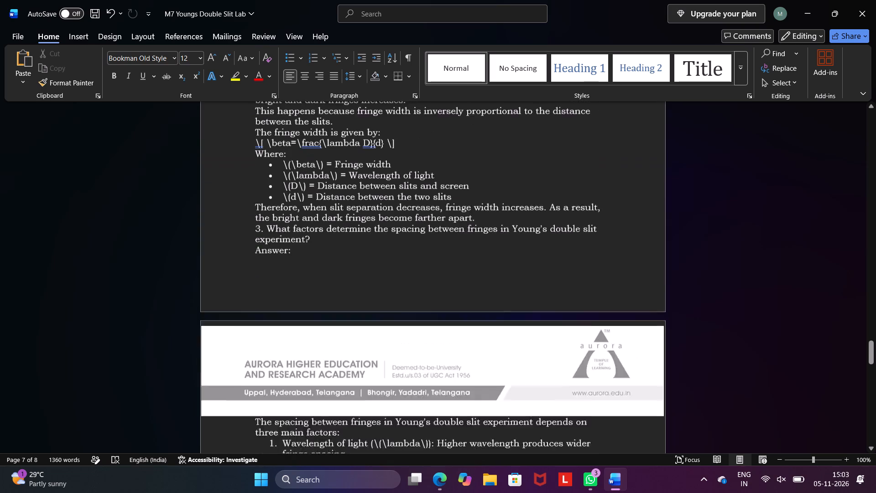
pyautogui.scroll(3, 621, 240)
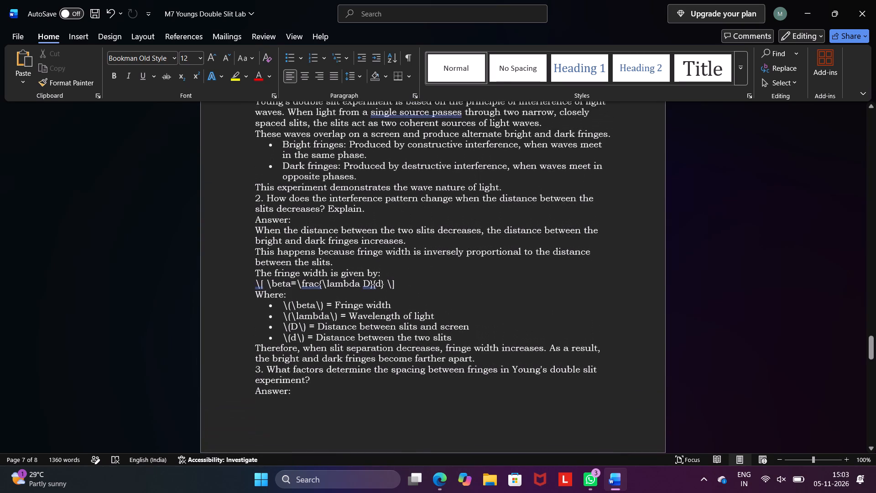
pyautogui.scroll(2, 621, 240)
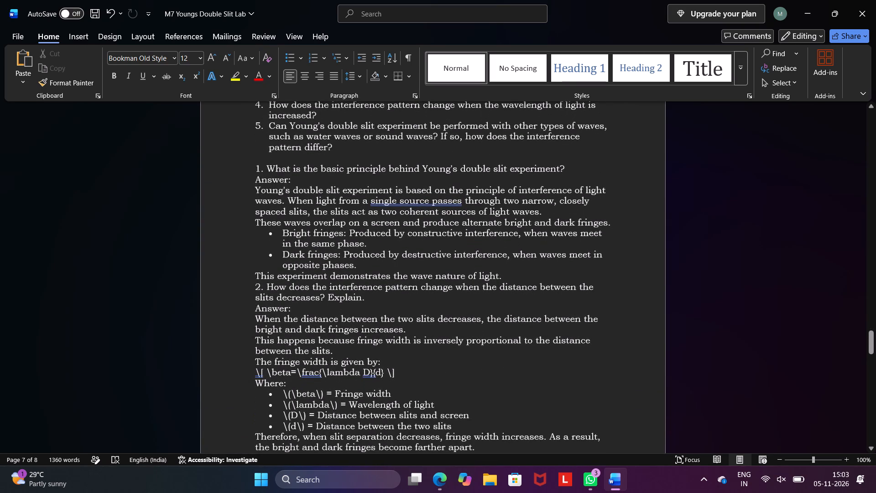
pyautogui.rightClick(621, 240)
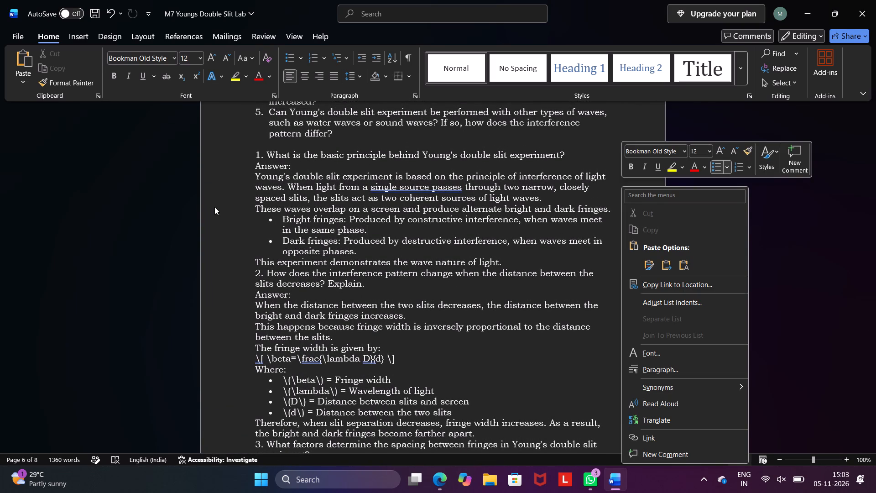
pyautogui.click(214, 206)
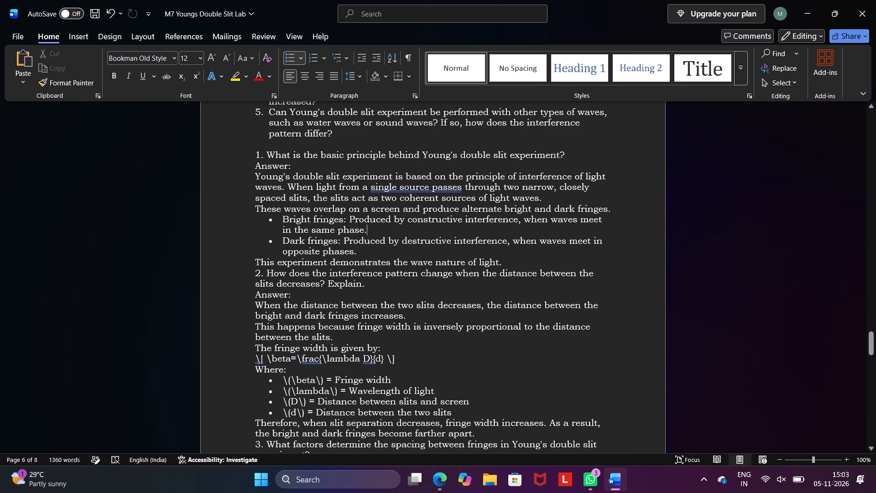
pyautogui.scroll(-2, 308, 190)
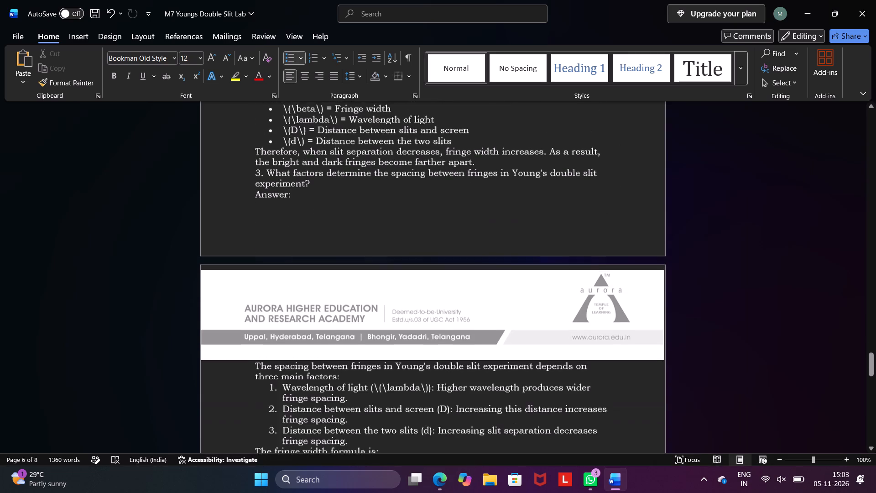
pyautogui.scroll(-2, 308, 190)
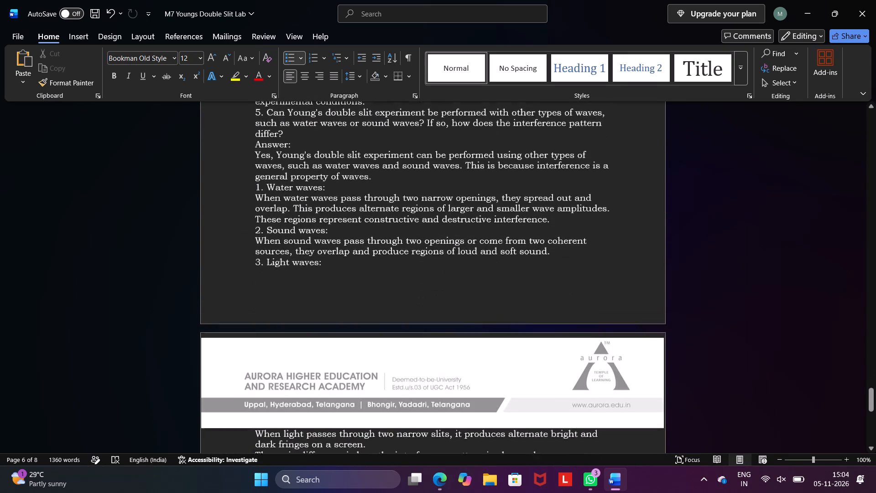
pyautogui.scroll(-3, 308, 190)
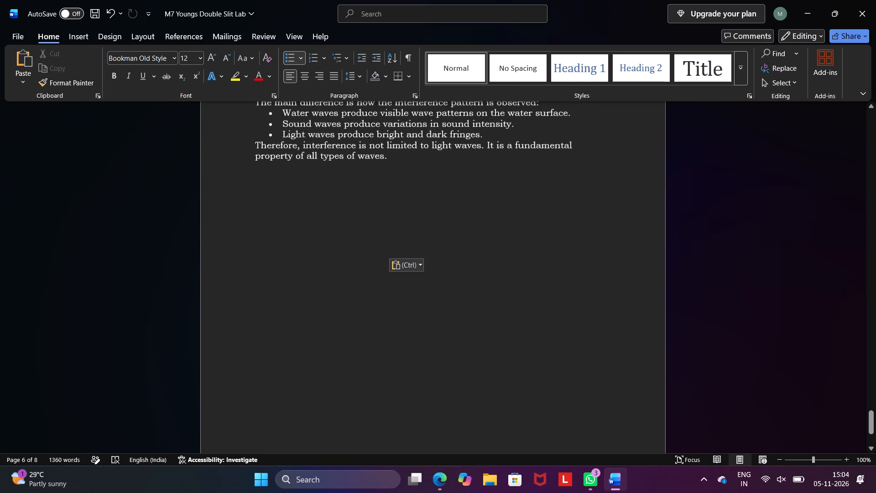
# Insert three blank lines between the end of answer 4 and the pasted question 5 heading.
pyautogui.scroll(3, 308, 190)
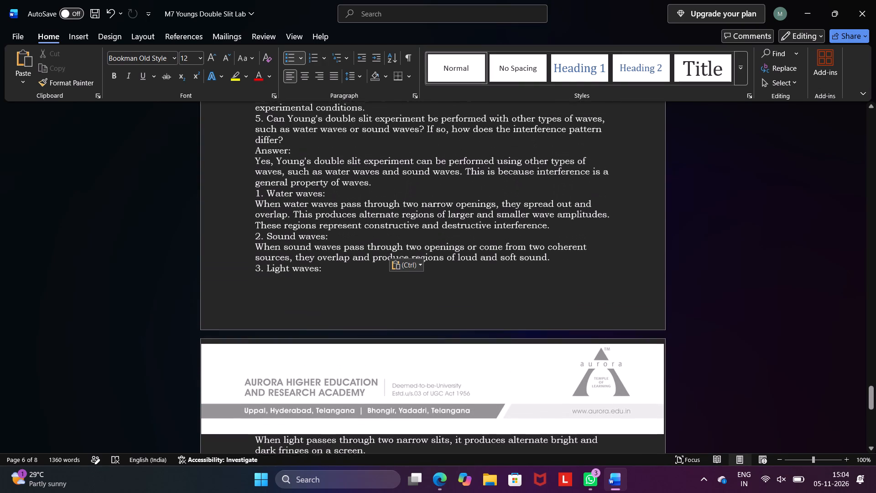
pyautogui.scroll(1, 308, 190)
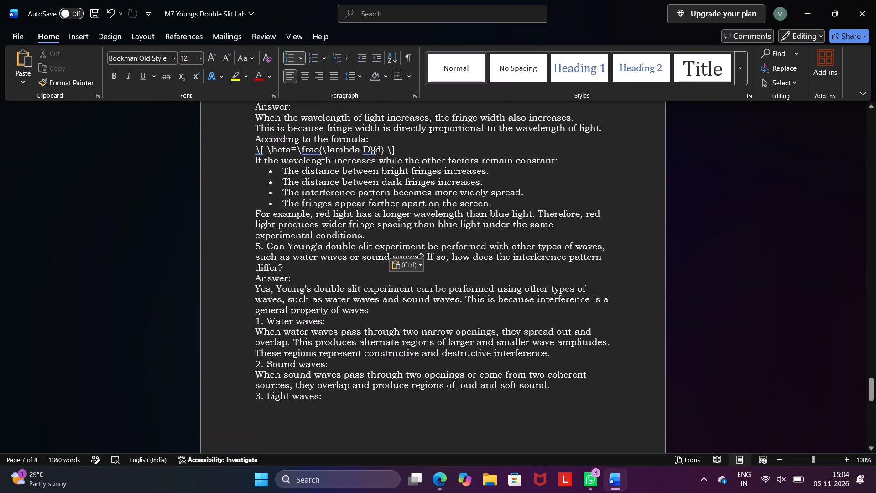
pyautogui.click(368, 236)
pyautogui.press('Return')
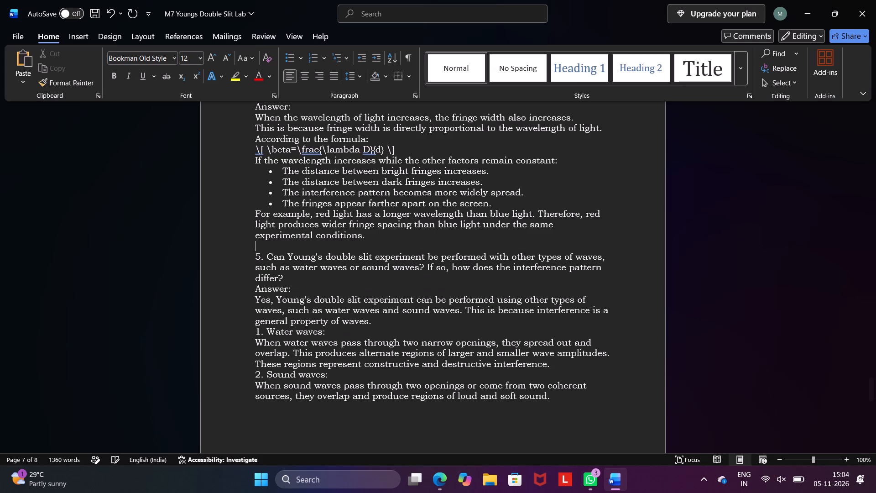
pyautogui.press('Return')
pyautogui.press('Return')
# Insert four blank lines between the end of answer 3 and the pasted question 4 heading.
pyautogui.scroll(1, 368, 236)
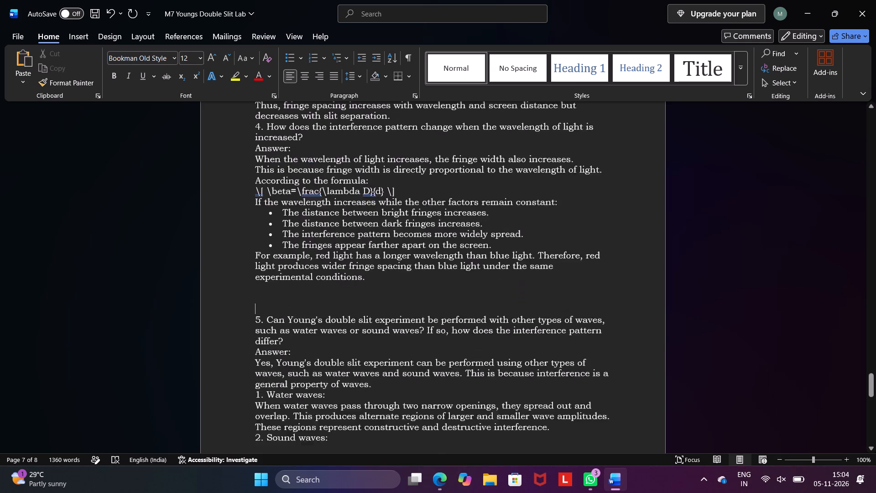
pyautogui.scroll(1, 368, 236)
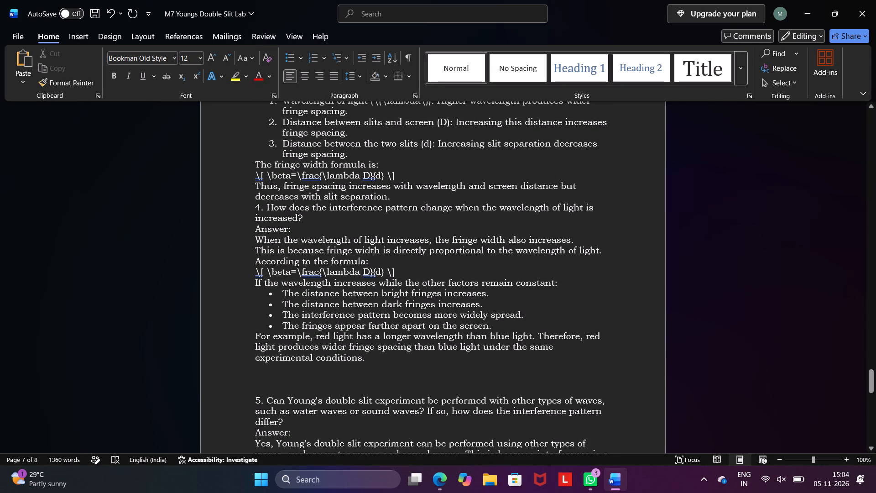
pyautogui.click(395, 197)
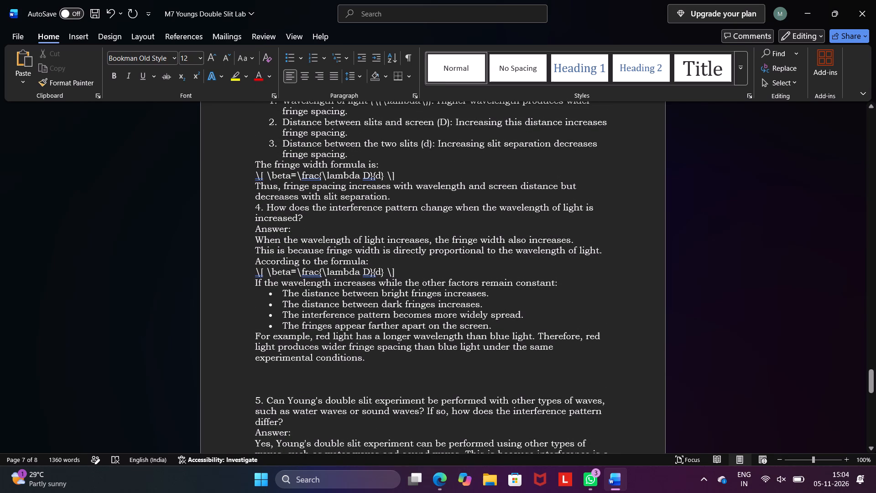
pyautogui.press('Return')
pyautogui.press('Return')
pyautogui.press('Return')
pyautogui.press('Return')
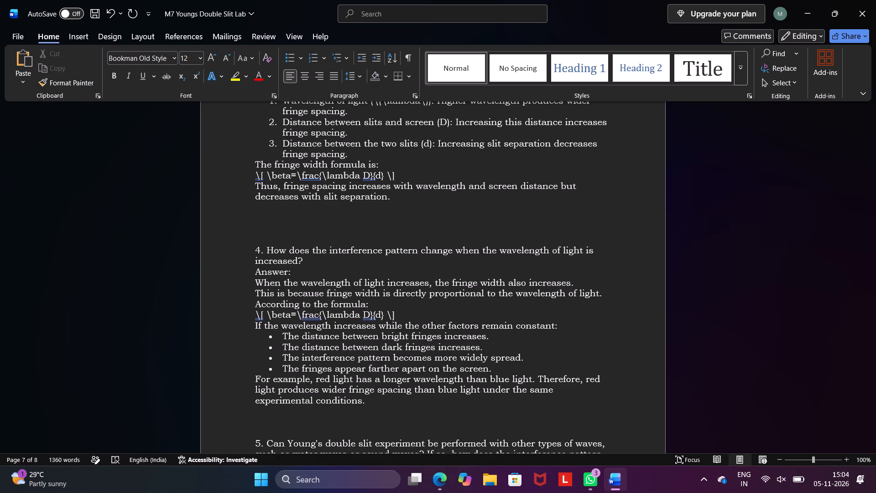
# Insert three blank lines between the end of answer 2 and the pasted question 3 heading.
pyautogui.scroll(2, 395, 197)
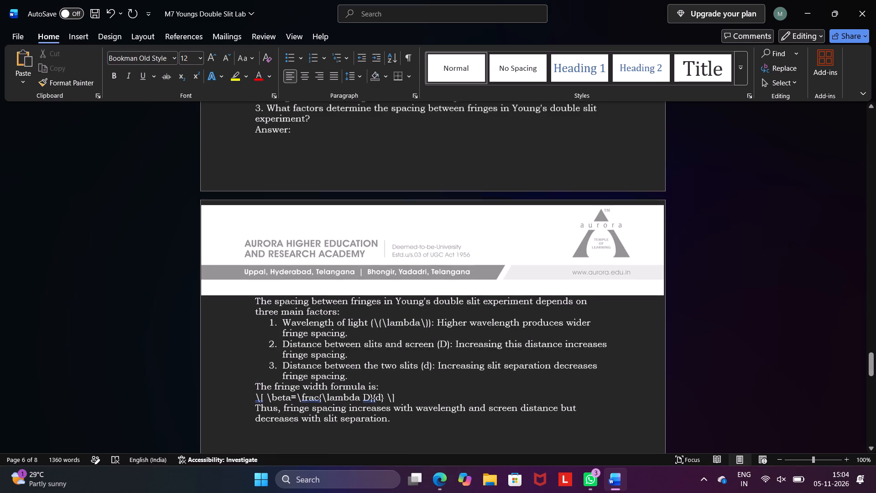
pyautogui.scroll(1, 395, 197)
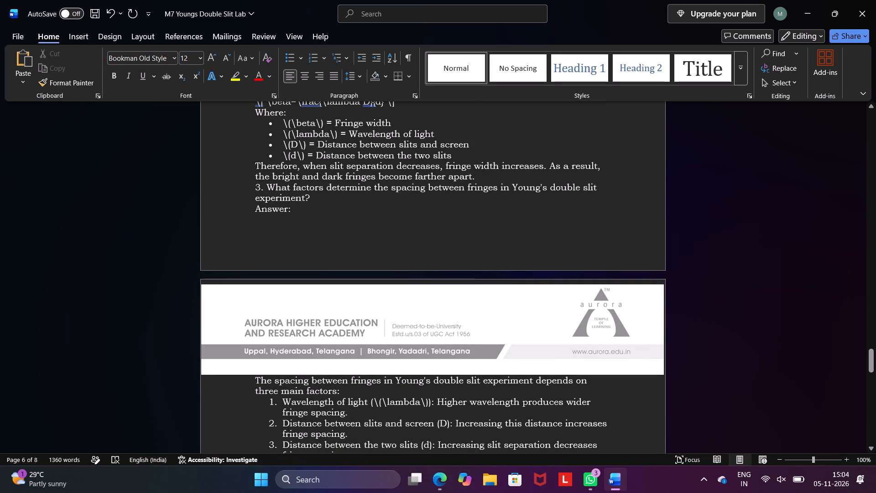
pyautogui.click(485, 174)
pyautogui.press('Return')
pyautogui.press('Return')
pyautogui.press('Return')
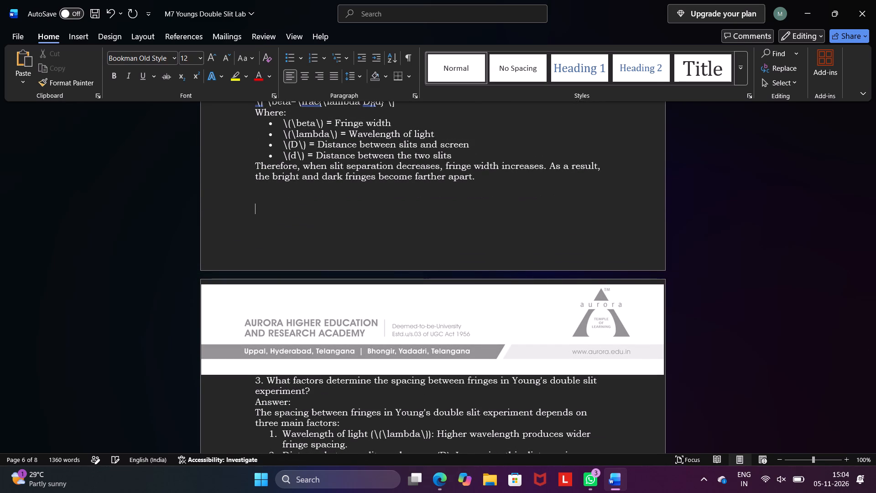
# Insert four blank lines between the end of answer 1 and the pasted question 2 heading.
pyautogui.scroll(2, 485, 174)
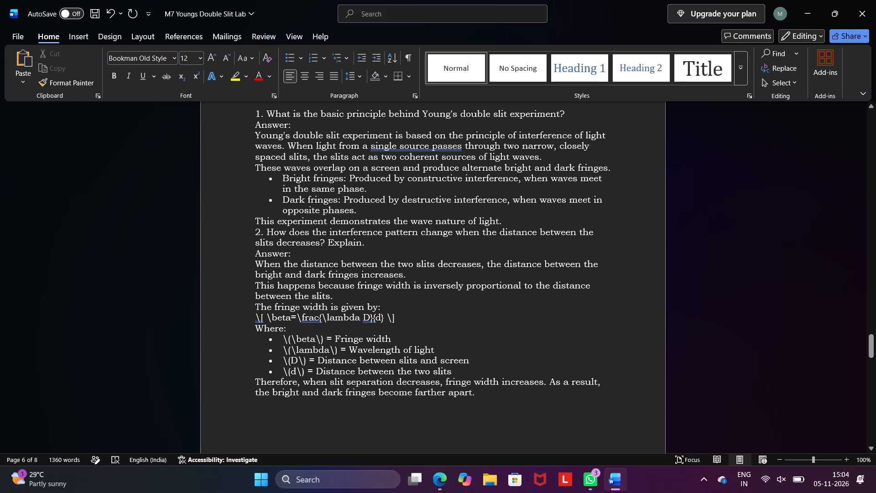
pyautogui.click(510, 218)
pyautogui.press('Return')
pyautogui.press('Return')
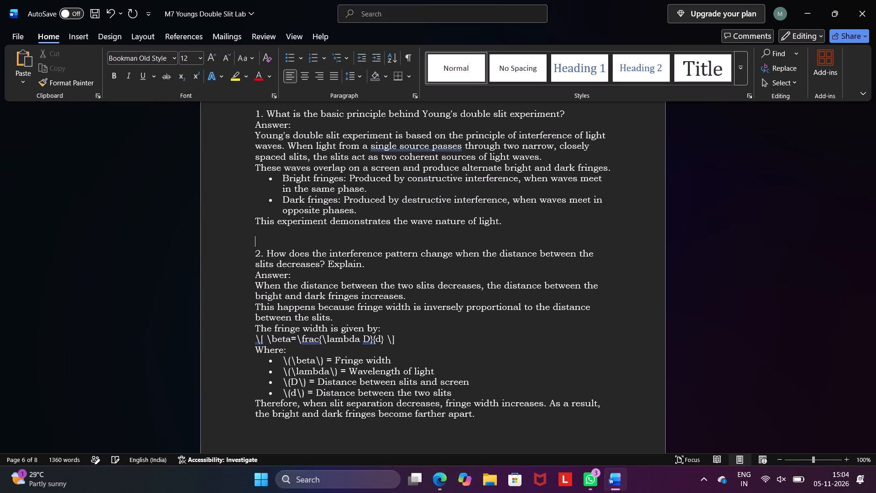
pyautogui.press('Return')
pyautogui.press('Return')
# Review the spacing of the Viva Voce section from its question list to the end of the document.
pyautogui.scroll(2, 510, 218)
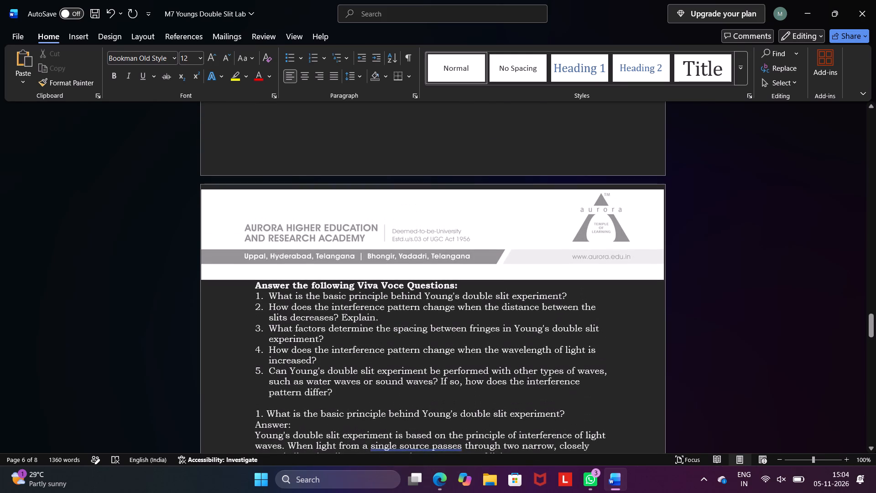
pyautogui.scroll(-5, 510, 218)
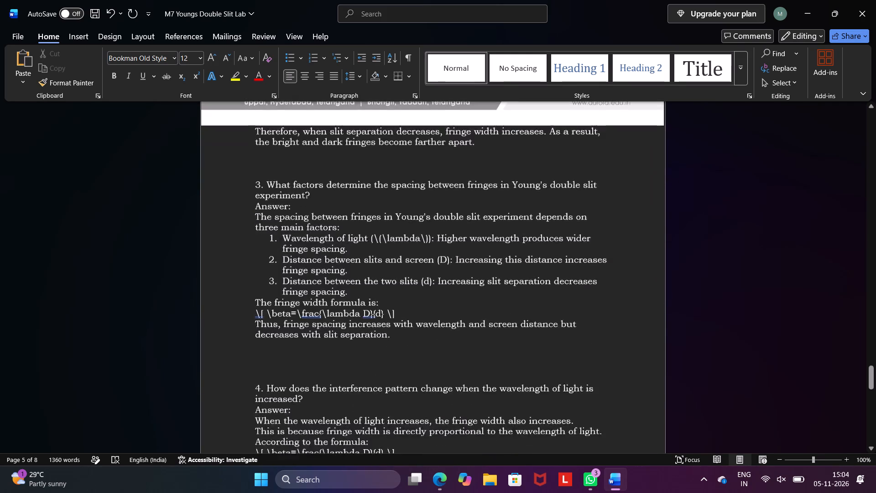
pyautogui.scroll(-2, 510, 218)
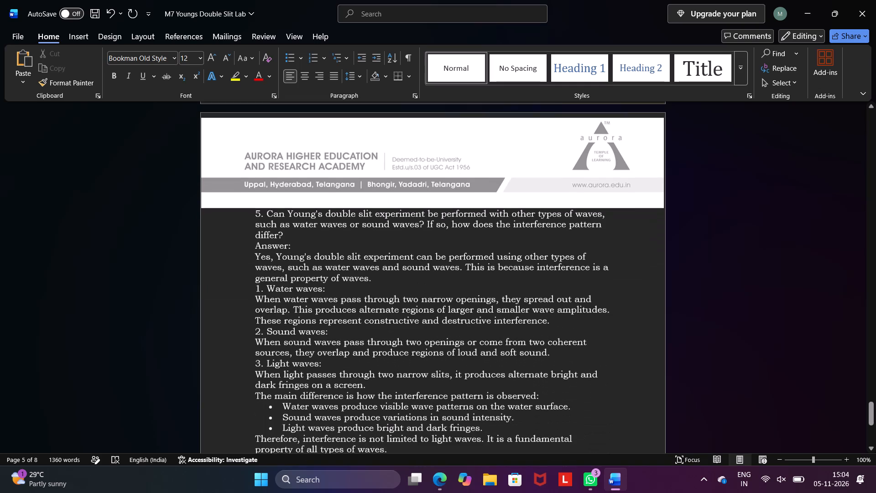
pyautogui.scroll(-1, 304, 233)
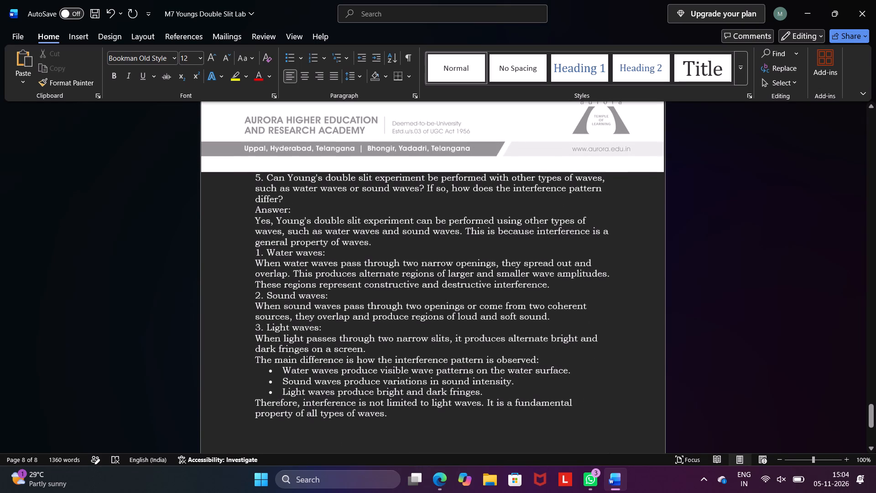
pyautogui.scroll(-1, 274, 271)
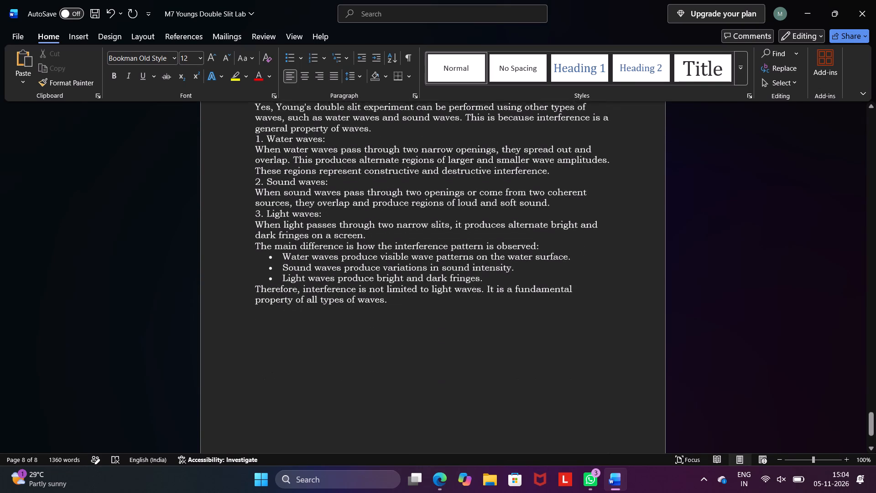
pyautogui.scroll(-2, 274, 271)
# Enter the student's full name in capitals in the Student Name cell of the first page's details table.
pyautogui.scroll(11, 274, 271)
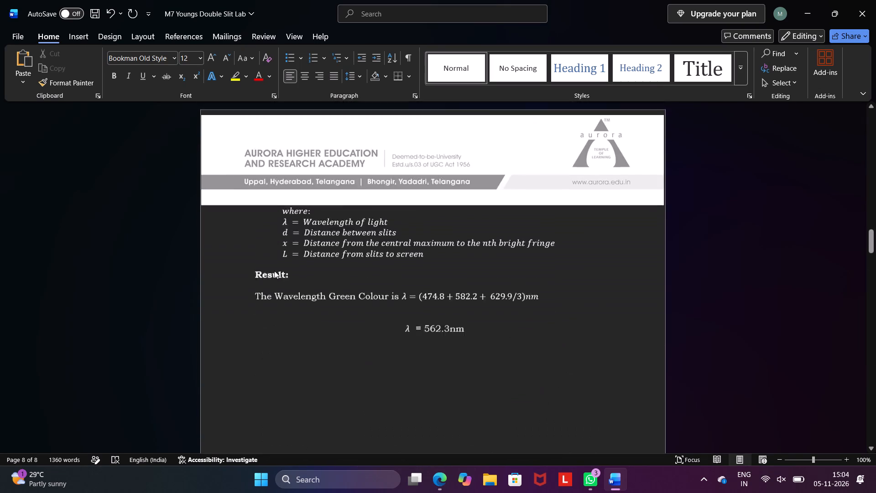
pyautogui.scroll(15, 274, 271)
pyautogui.scroll(7, 274, 271)
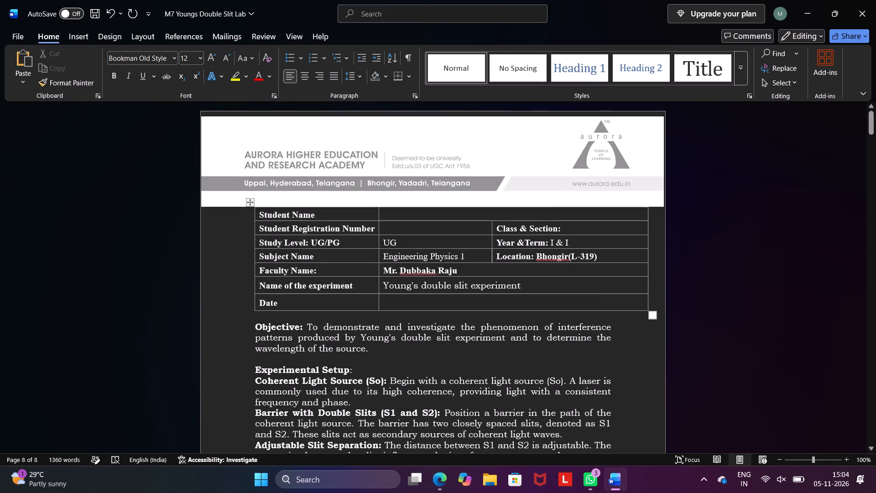
pyautogui.click(393, 213)
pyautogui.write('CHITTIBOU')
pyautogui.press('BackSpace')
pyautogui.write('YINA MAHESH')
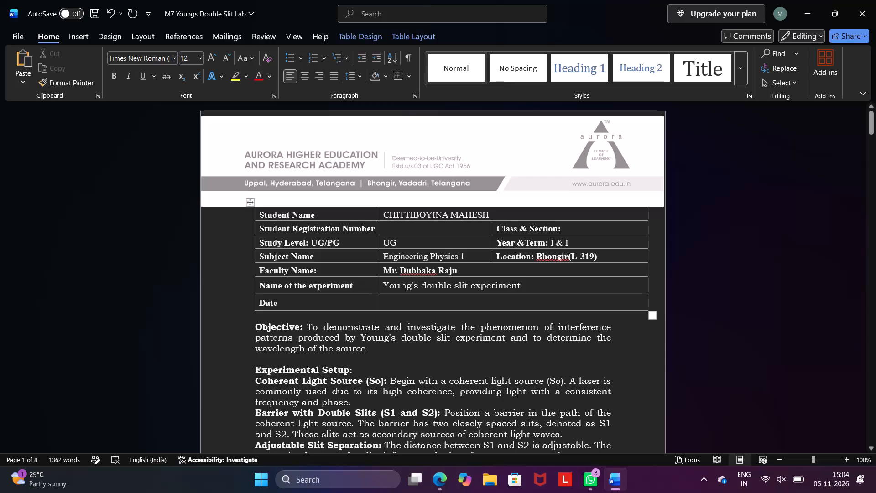
# Enter the student's registration number in the Student Registration Number cell of the details table.
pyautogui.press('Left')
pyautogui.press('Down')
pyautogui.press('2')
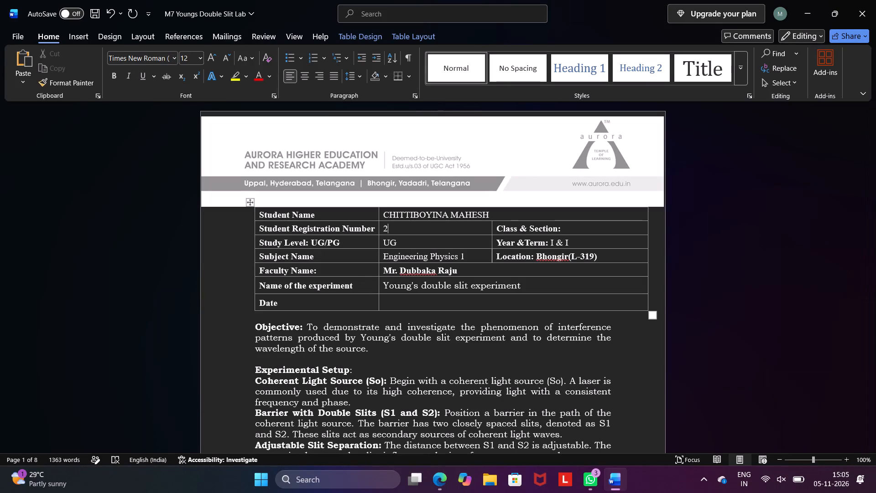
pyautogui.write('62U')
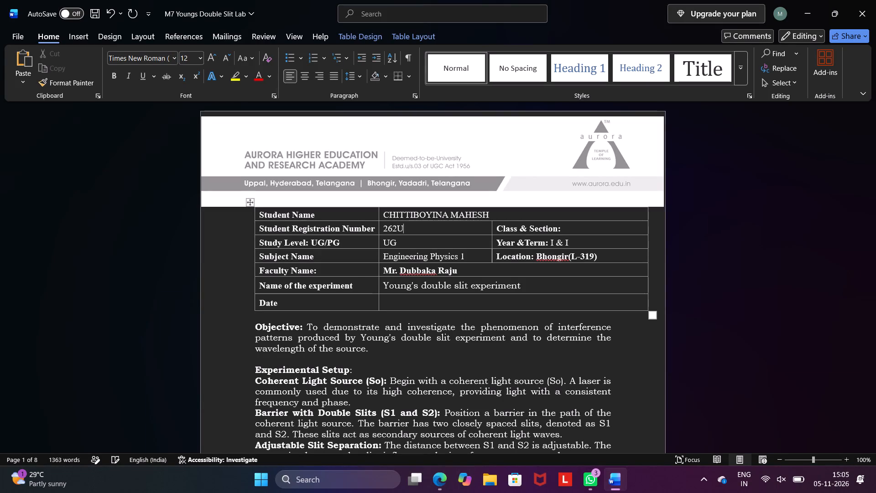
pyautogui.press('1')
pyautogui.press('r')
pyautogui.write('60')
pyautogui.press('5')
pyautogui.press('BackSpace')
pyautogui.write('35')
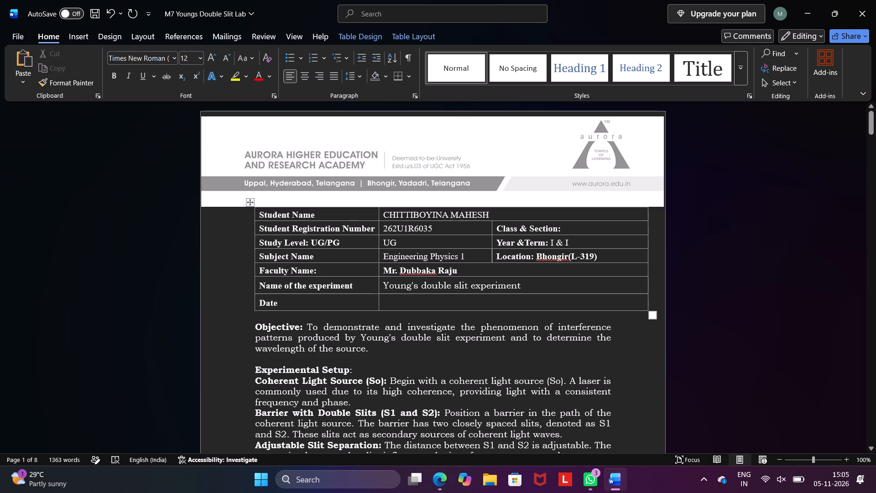
# Enter the date 05-11-2026 in the Date cell of the details table.
pyautogui.click(416, 302)
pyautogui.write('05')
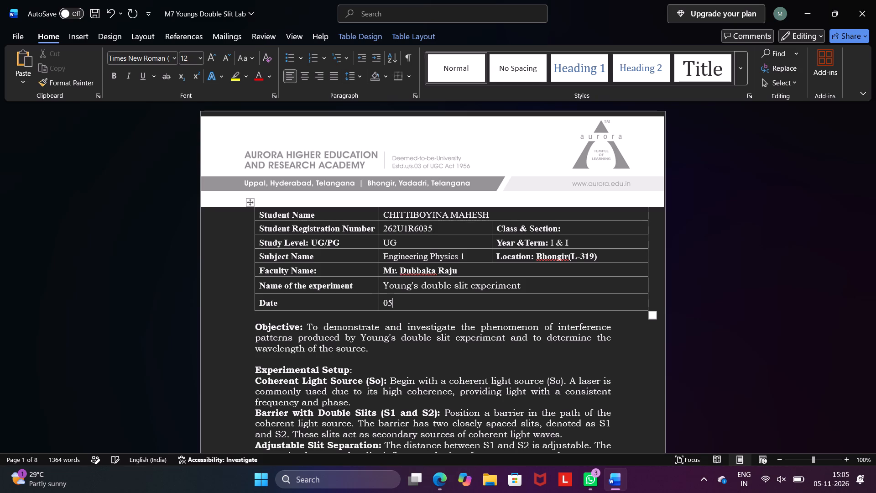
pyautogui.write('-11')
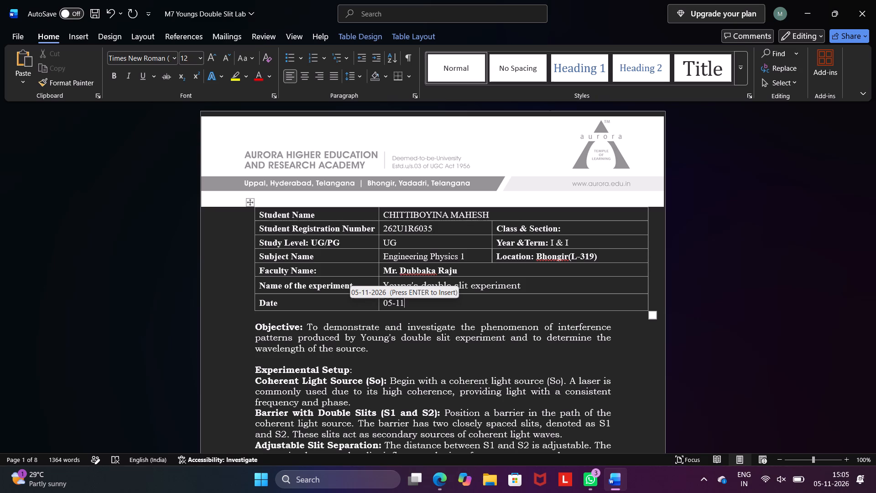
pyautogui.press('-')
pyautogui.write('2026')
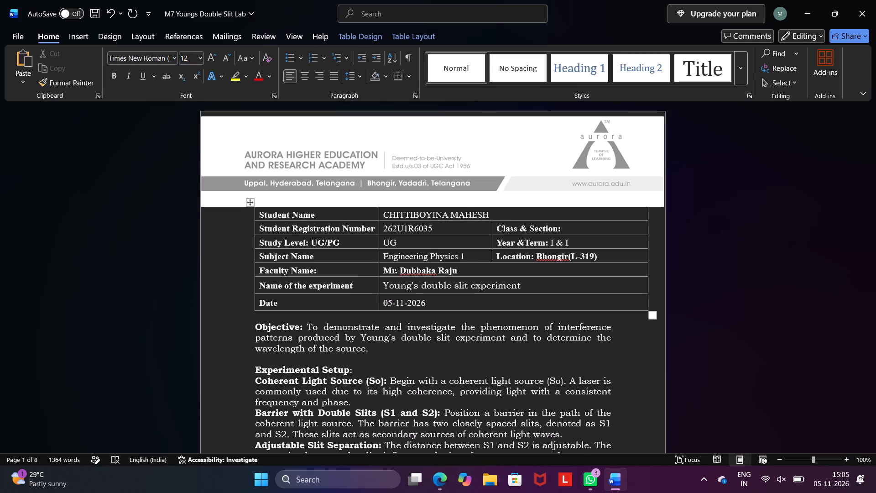
# Save the report as a Word document named M7 Youngs Double Slit Lab in the OneDrive phy labs folder.
pyautogui.scroll(-5, 416, 302)
pyautogui.scroll(11, 416, 302)
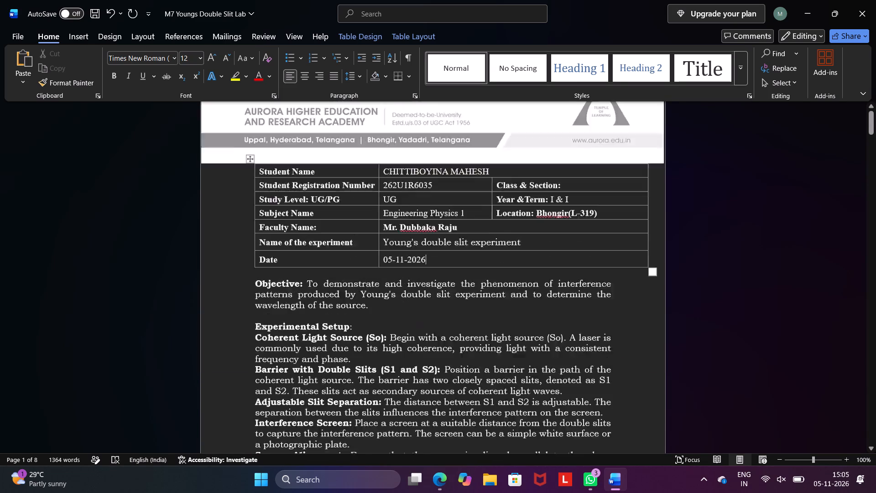
pyautogui.scroll(13, 416, 302)
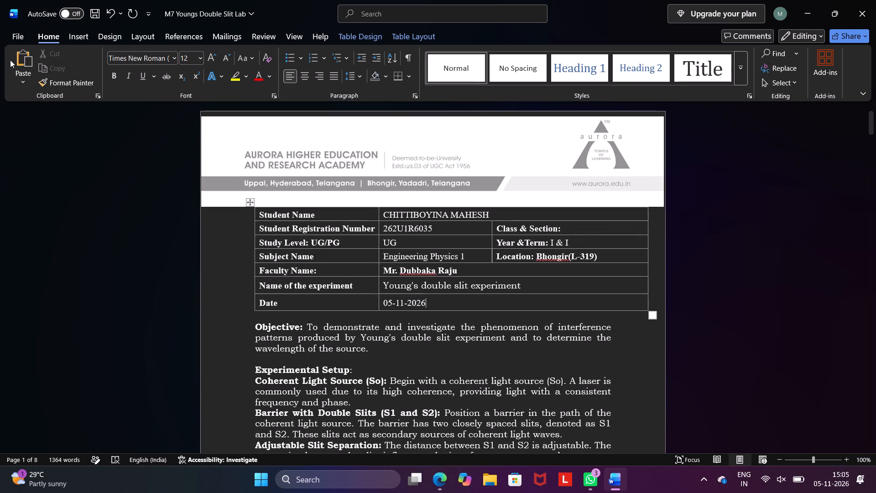
pyautogui.click(16, 39)
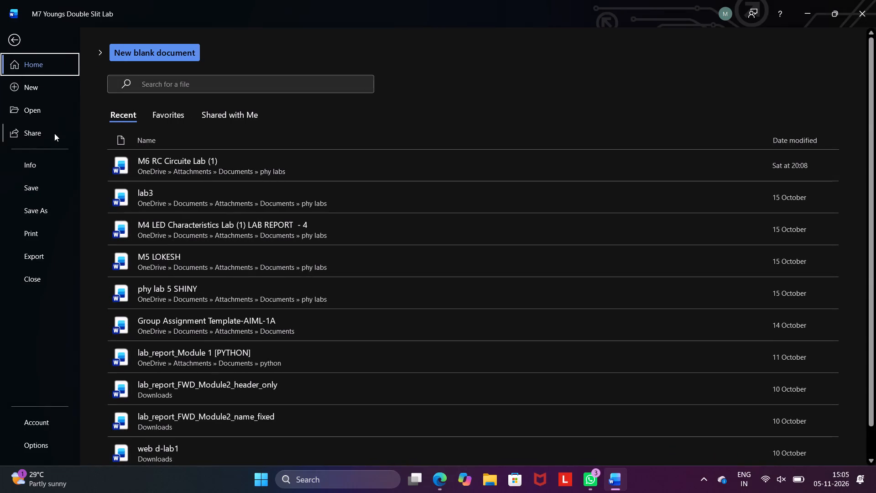
pyautogui.click(45, 207)
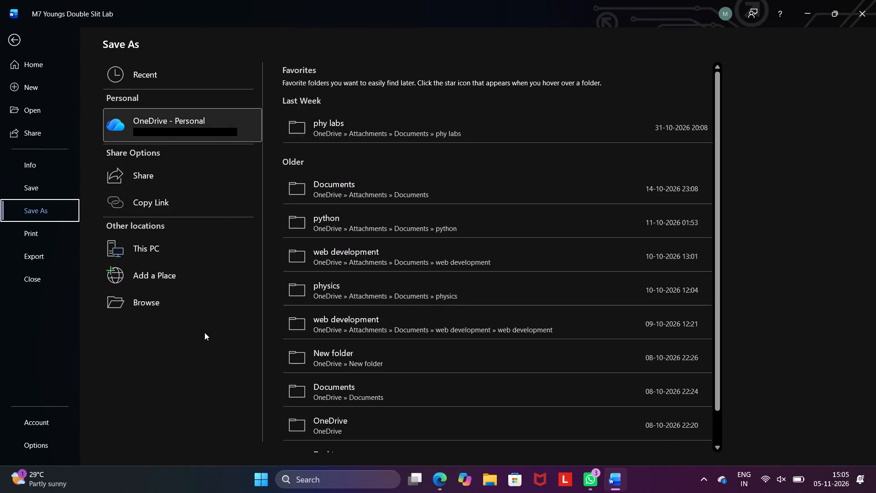
pyautogui.scroll(-1, 328, 396)
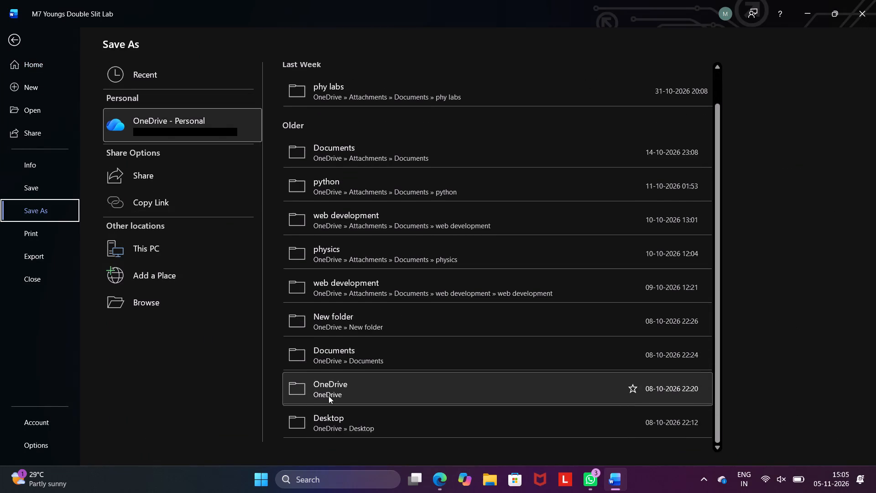
pyautogui.scroll(-1, 328, 396)
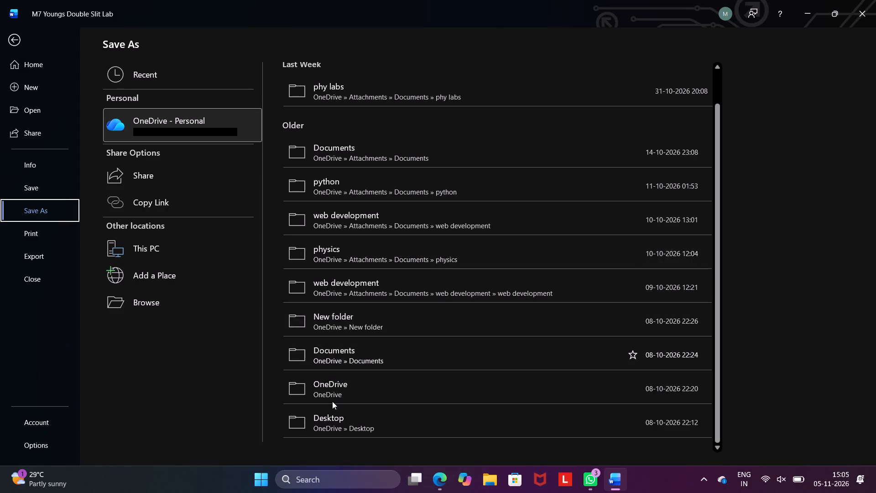
pyautogui.scroll(2, 332, 401)
pyautogui.click(355, 129)
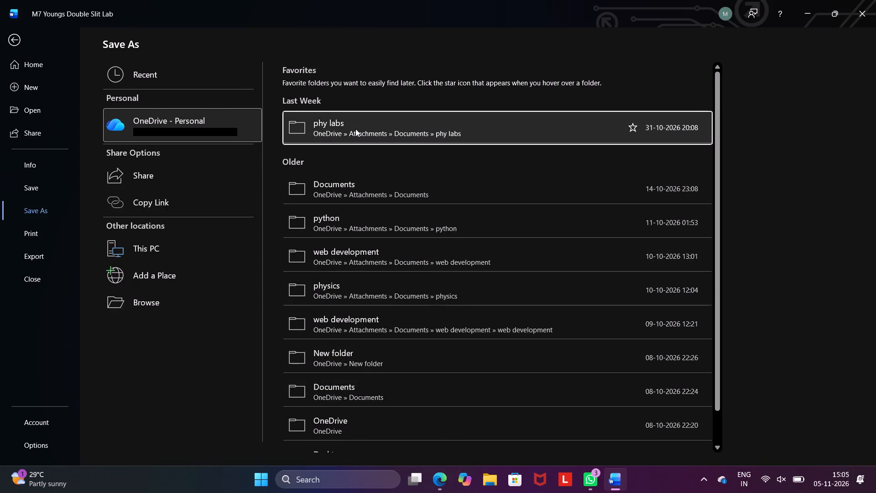
pyautogui.doubleClick(355, 129)
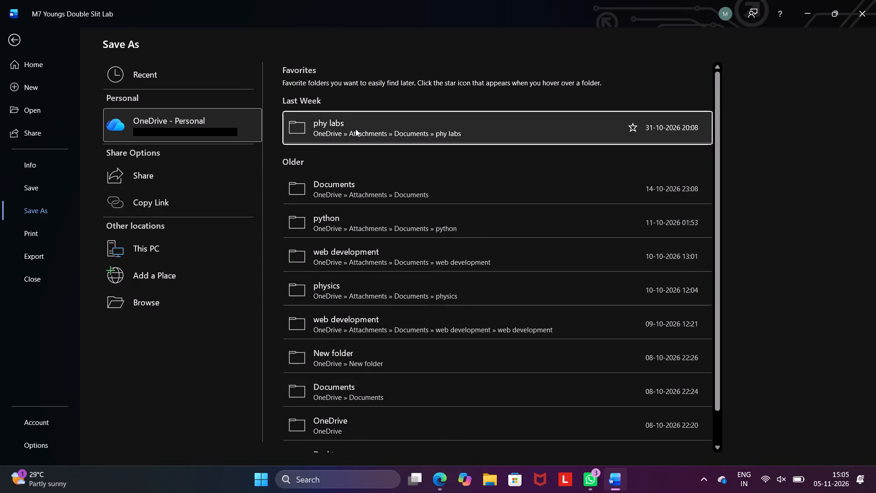
pyautogui.doubleClick(355, 129)
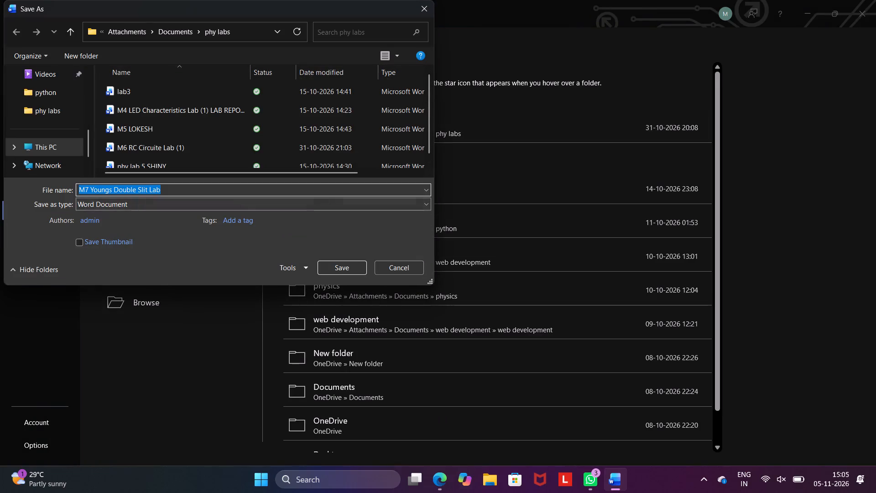
pyautogui.click(339, 266)
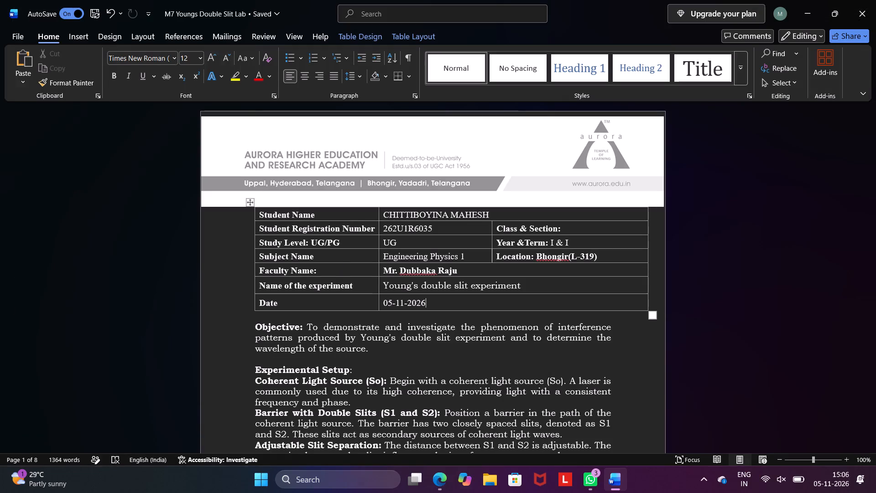
pyautogui.click(339, 266)
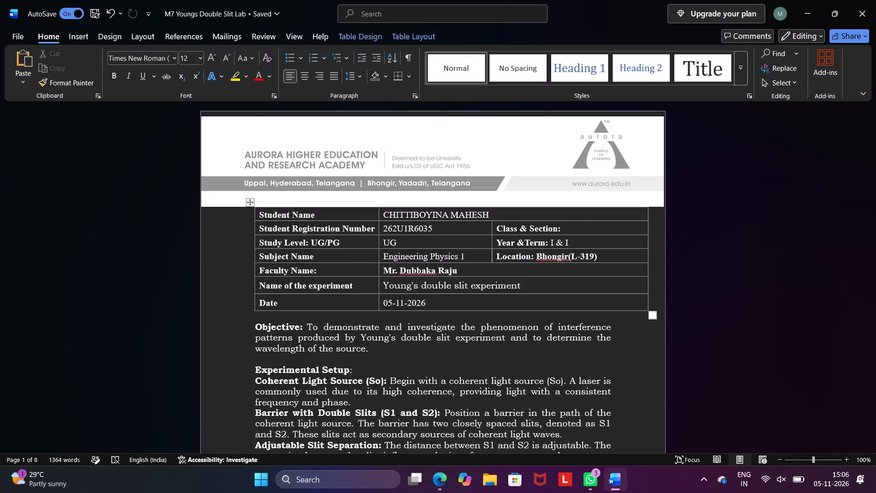